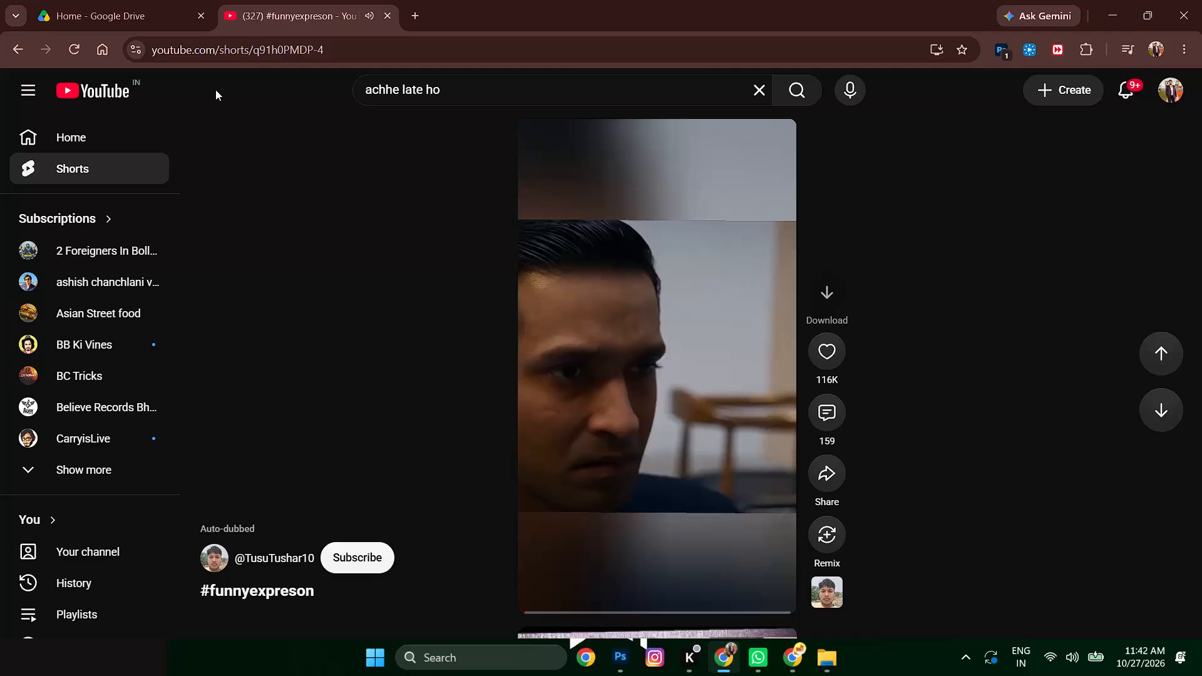
# Watch the Transformers: Rise of Unicron teaser from the YouTube home page in full screen, and exit full screen.
pyautogui.click(64, 93)
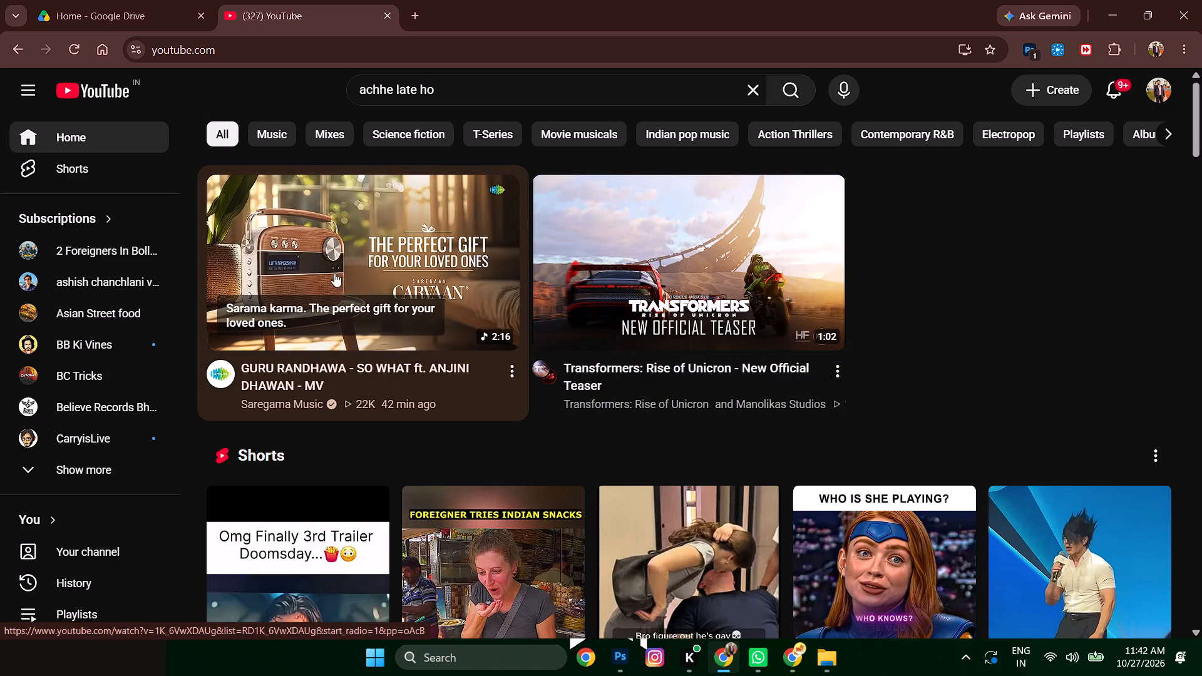
pyautogui.click(717, 291)
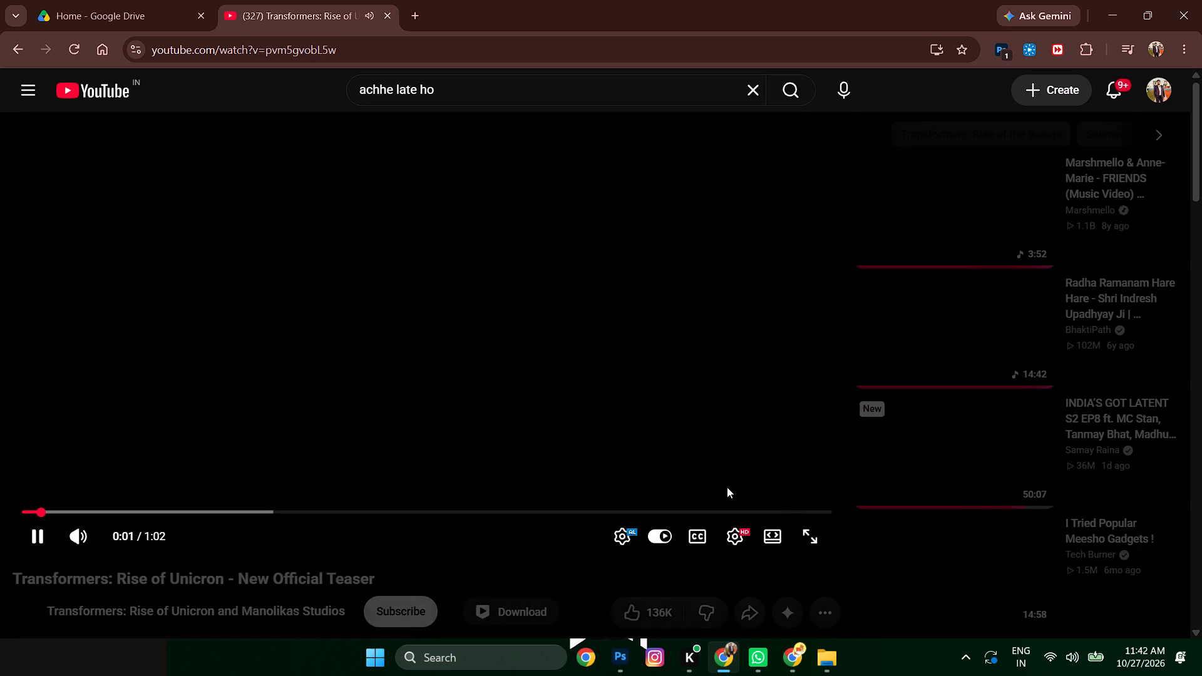
pyautogui.click(804, 530)
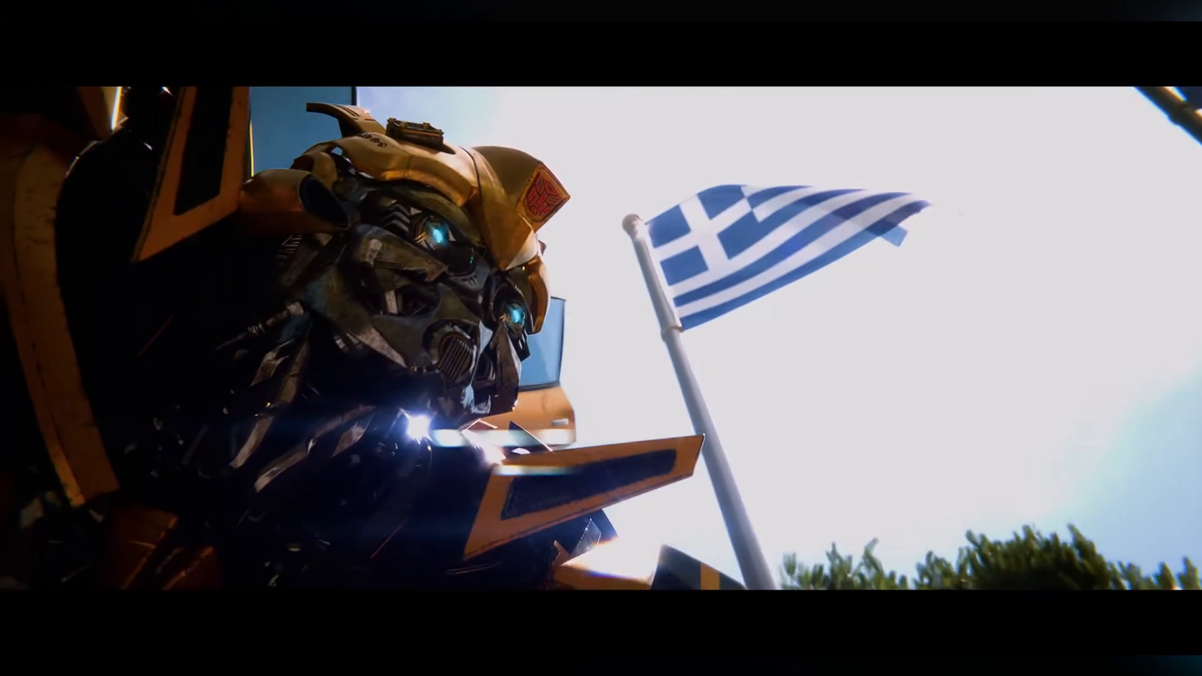
pyautogui.press('Left')
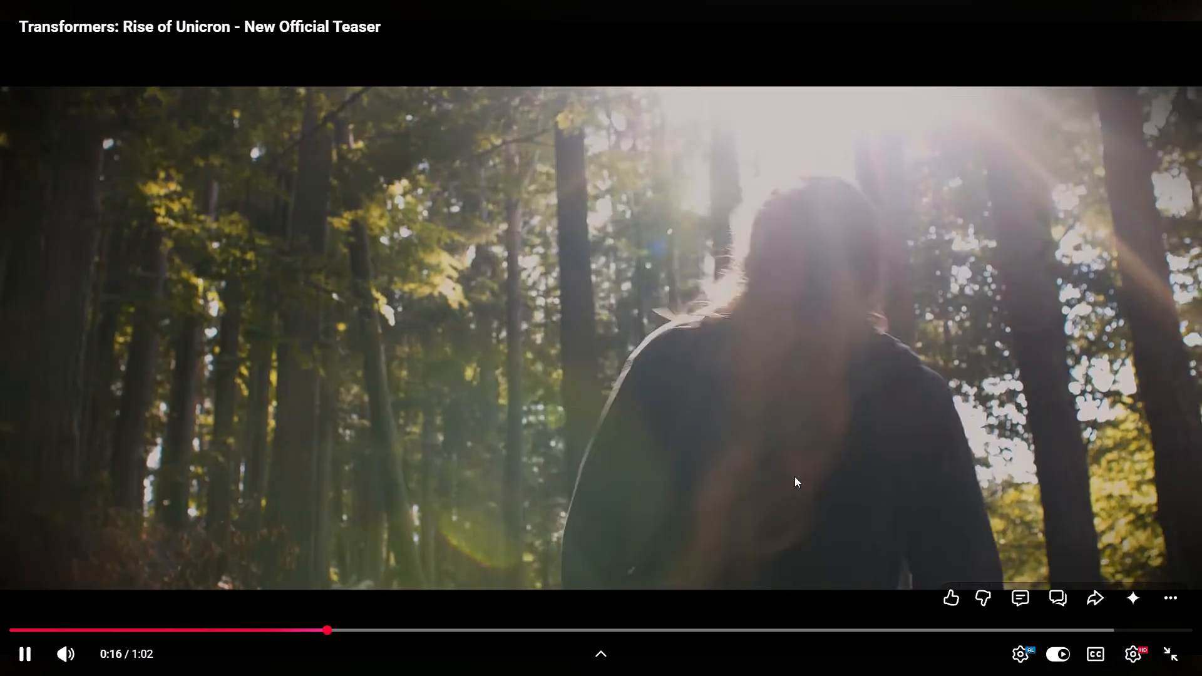
pyautogui.press('space')
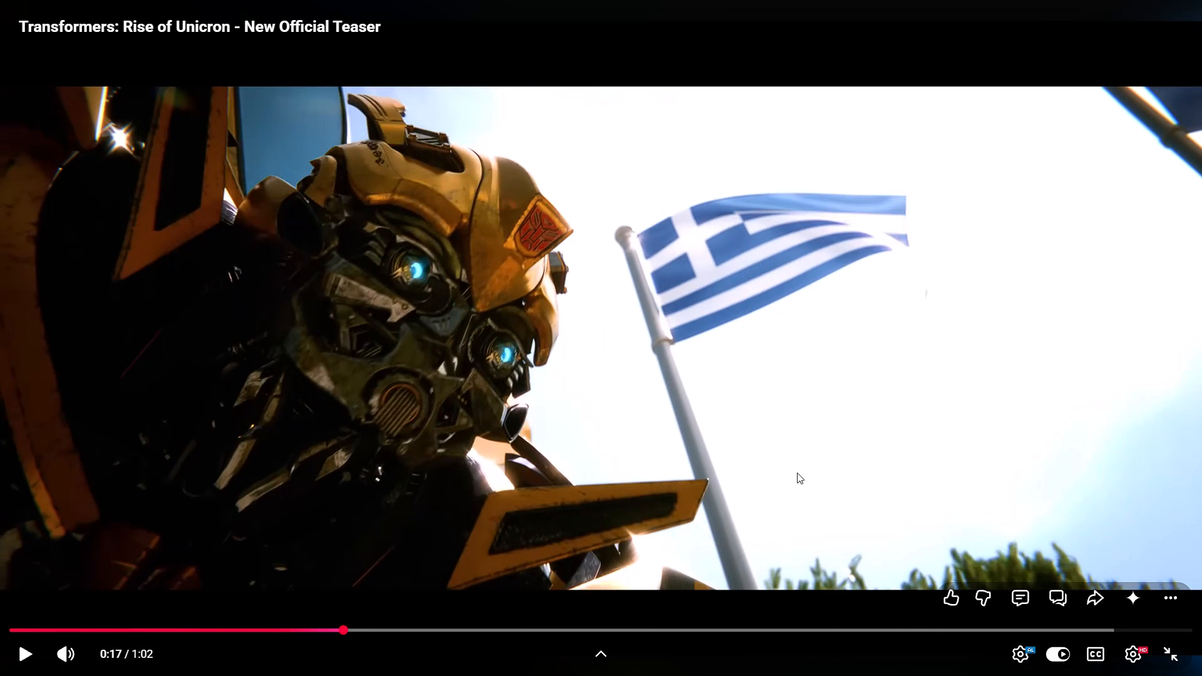
pyautogui.press('space')
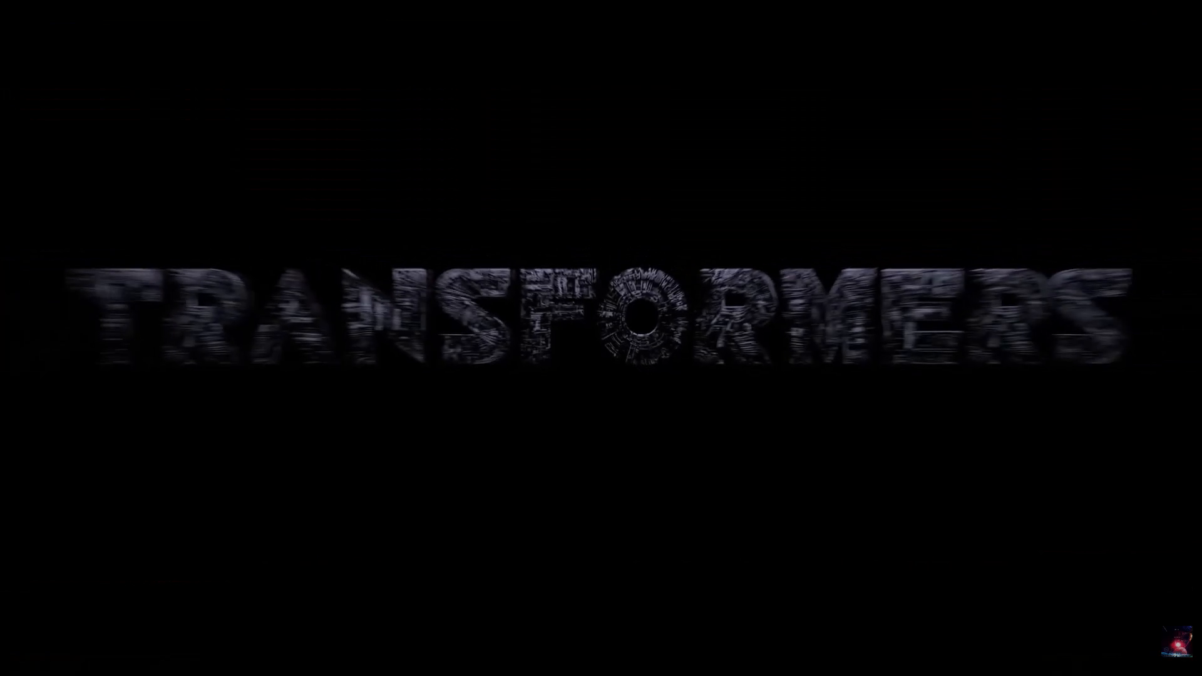
pyautogui.click(1174, 653)
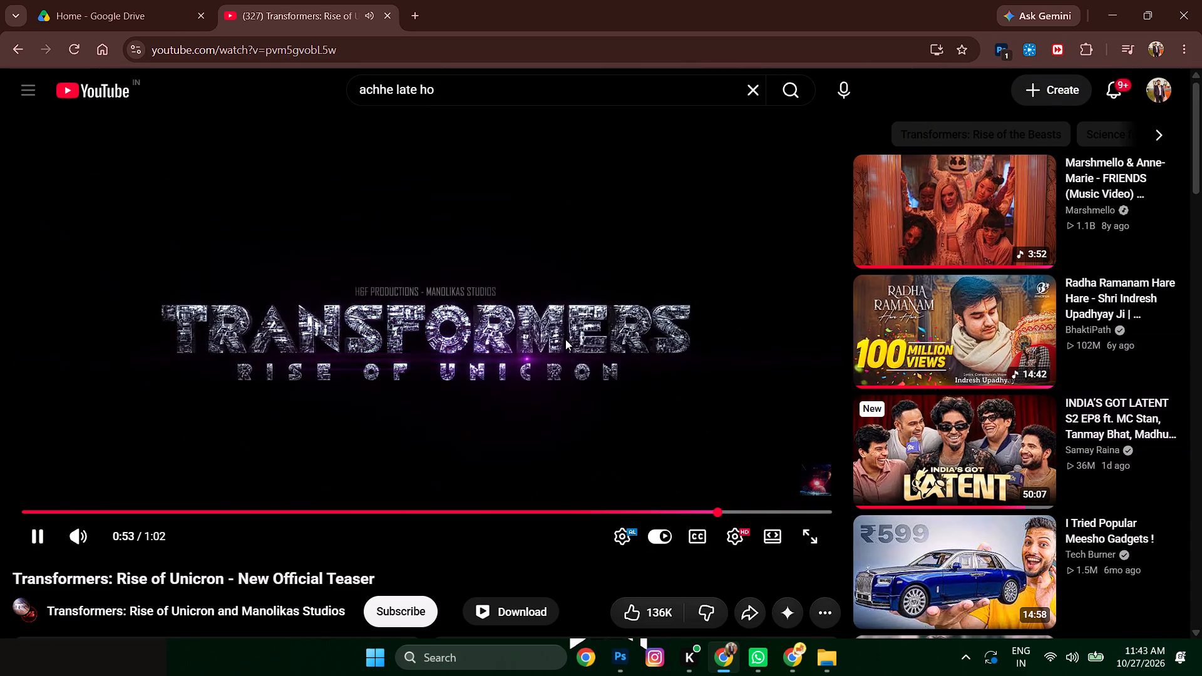
# Start playing the Radha Ramanam Hare Hare video from the suggested videos.
pyautogui.click(565, 339)
pyautogui.click(957, 331)
# Close the Google Drive page.
pyautogui.click(119, 4)
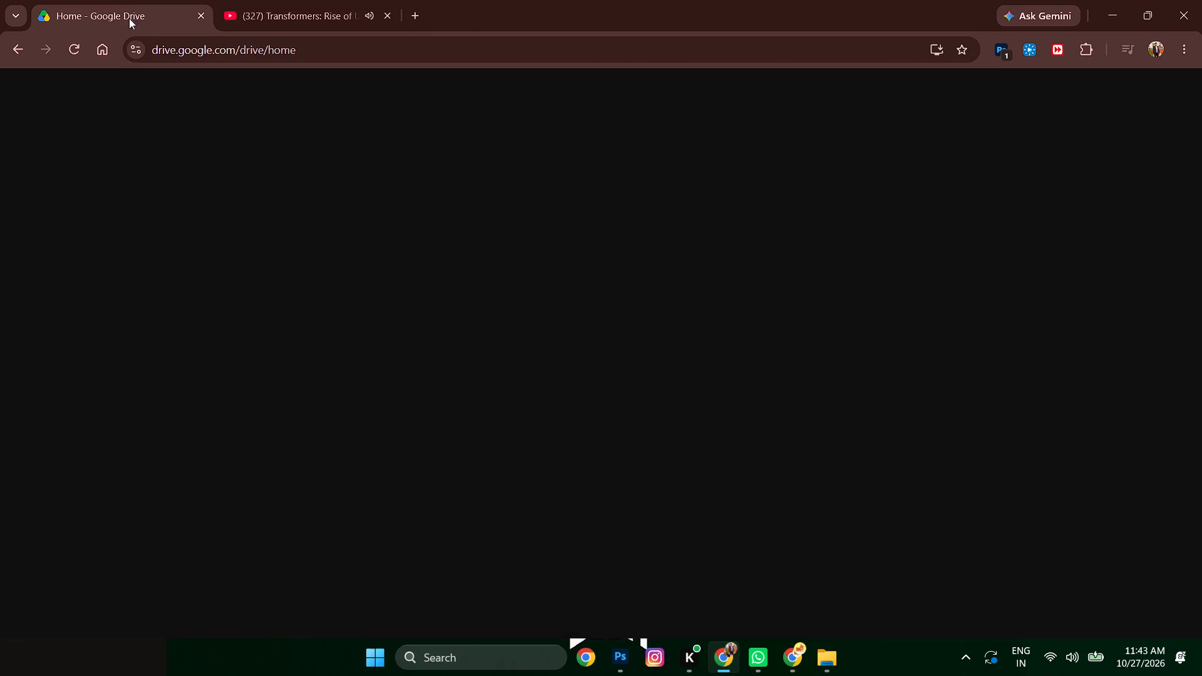
pyautogui.click(201, 13)
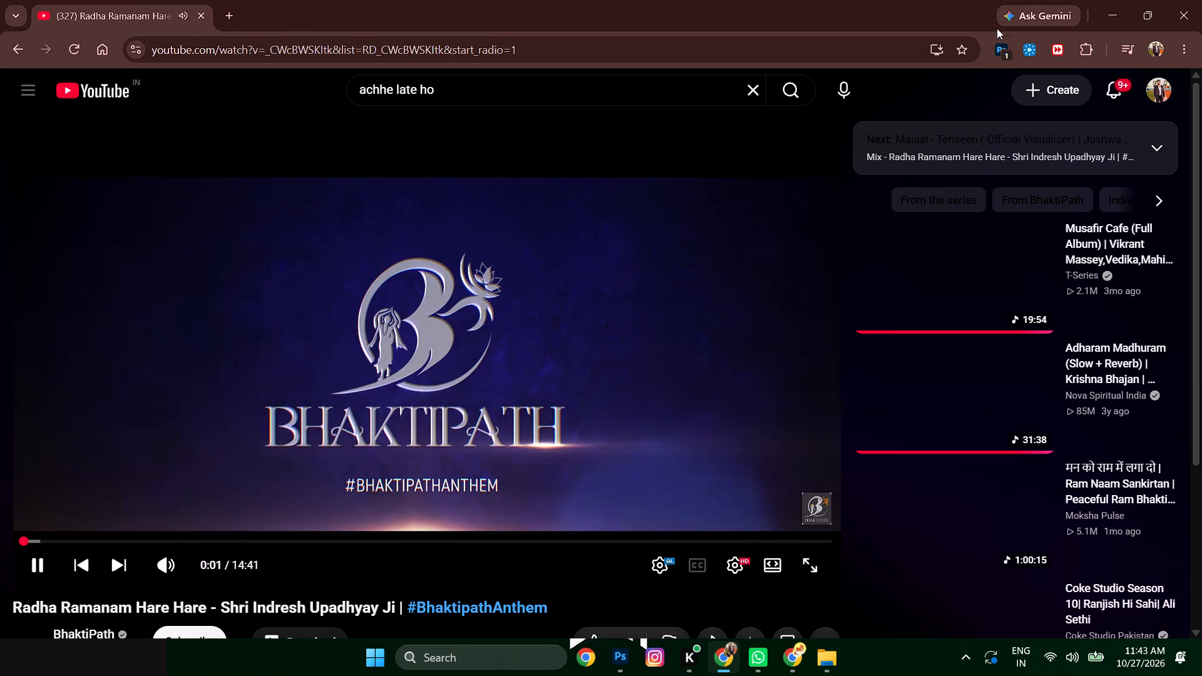
# Switch to Photoshop and save the Navratri poster as a new PSD named Diwali Offer - Urmila Enterprises, with maximized compatibility.
pyautogui.click(1106, 3)
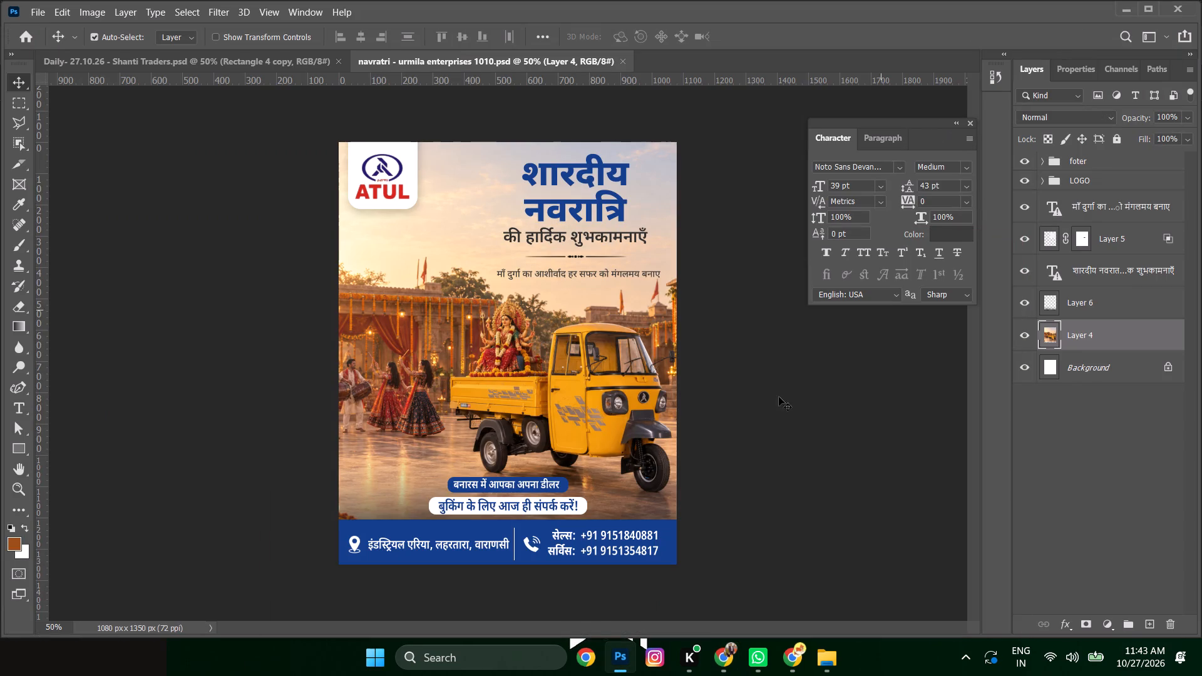
pyautogui.hotkey('ctrl', 'shift', 's')
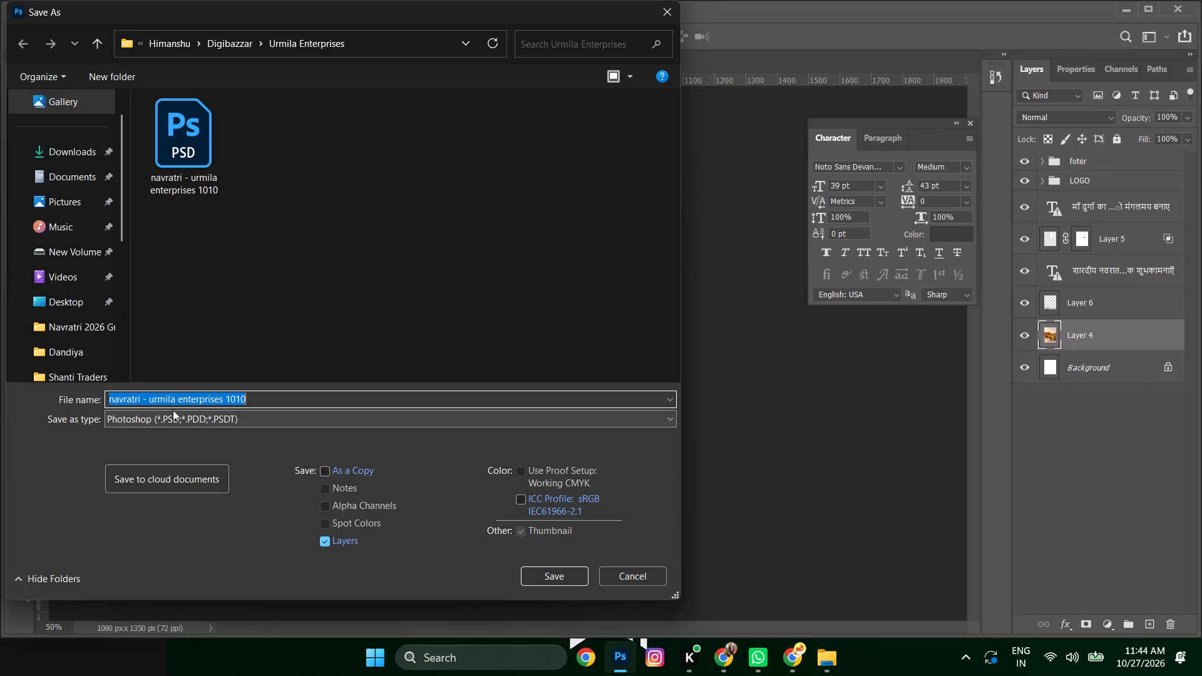
pyautogui.moveTo(140, 399); pyautogui.dragTo(1, 417)
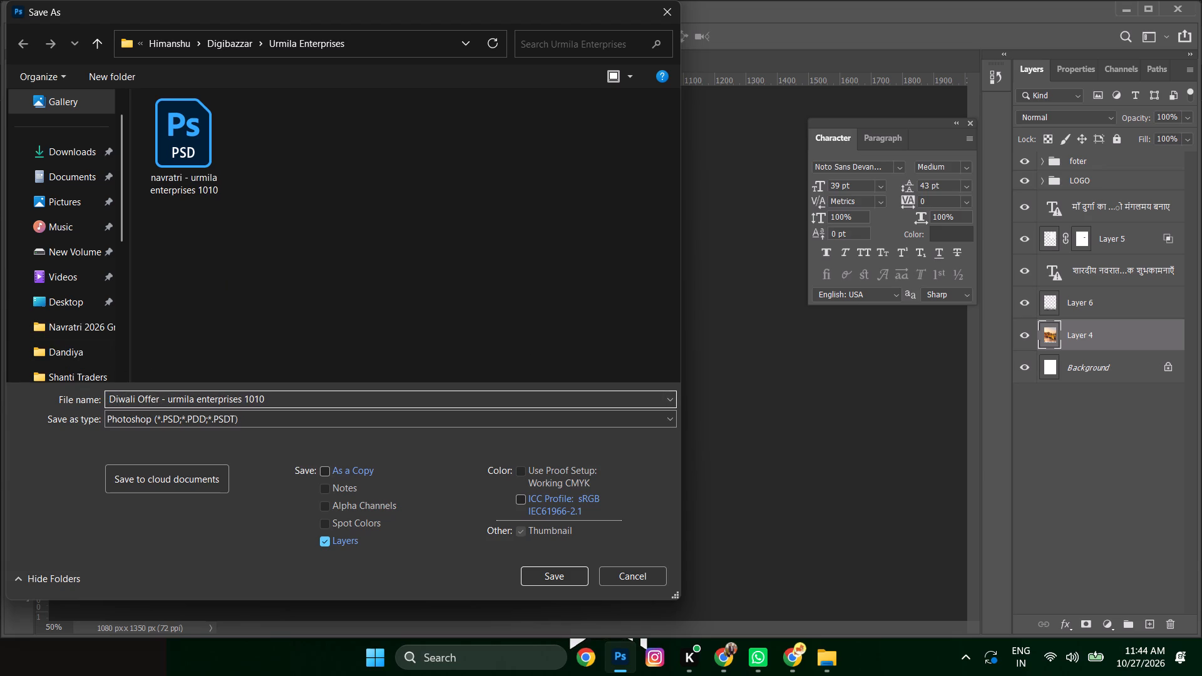
pyautogui.moveTo(241, 396); pyautogui.dragTo(443, 392)
pyautogui.press('BackSpace')
pyautogui.press('Left')
pyautogui.press('Left')
pyautogui.press('Left')
pyautogui.press('Left')
pyautogui.press('Left')
pyautogui.press('Left')
pyautogui.press('Left')
pyautogui.press('Left')
pyautogui.press('Left')
pyautogui.press('Left')
pyautogui.press('Left')
pyautogui.press('Left')
pyautogui.press('Left')
pyautogui.press('Left')
pyautogui.press('Left')
pyautogui.press('BackSpace')
pyautogui.press('Left')
pyautogui.press('Left')
pyautogui.press('Left')
pyautogui.press('Left')
pyautogui.press('Left')
pyautogui.press('Left')
pyautogui.press('Left')
pyautogui.press('Left')
pyautogui.press('Left')
pyautogui.press('Left')
pyautogui.press('BackSpace')
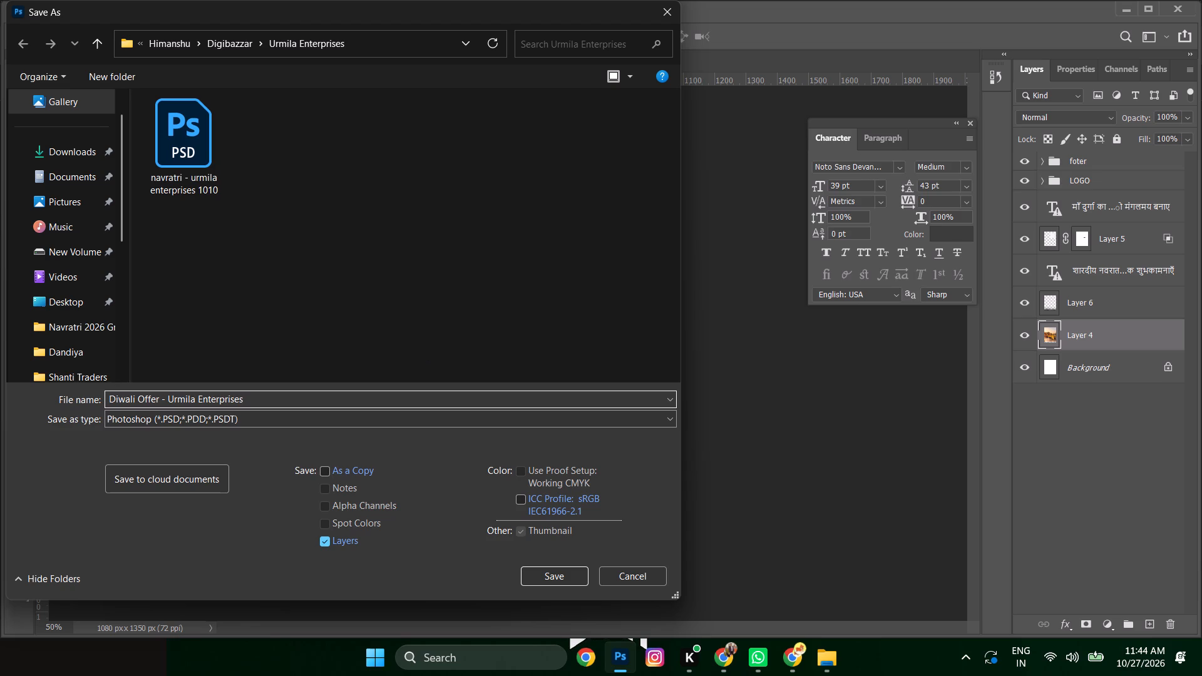
pyautogui.press('Return')
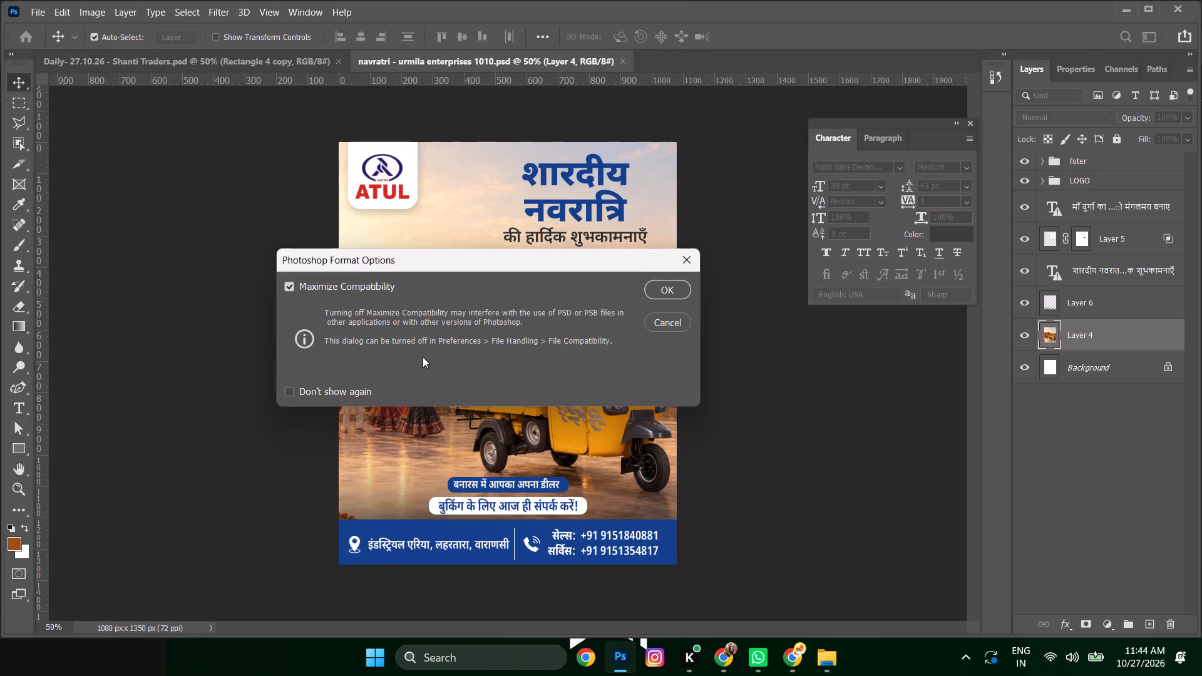
pyautogui.press('Return')
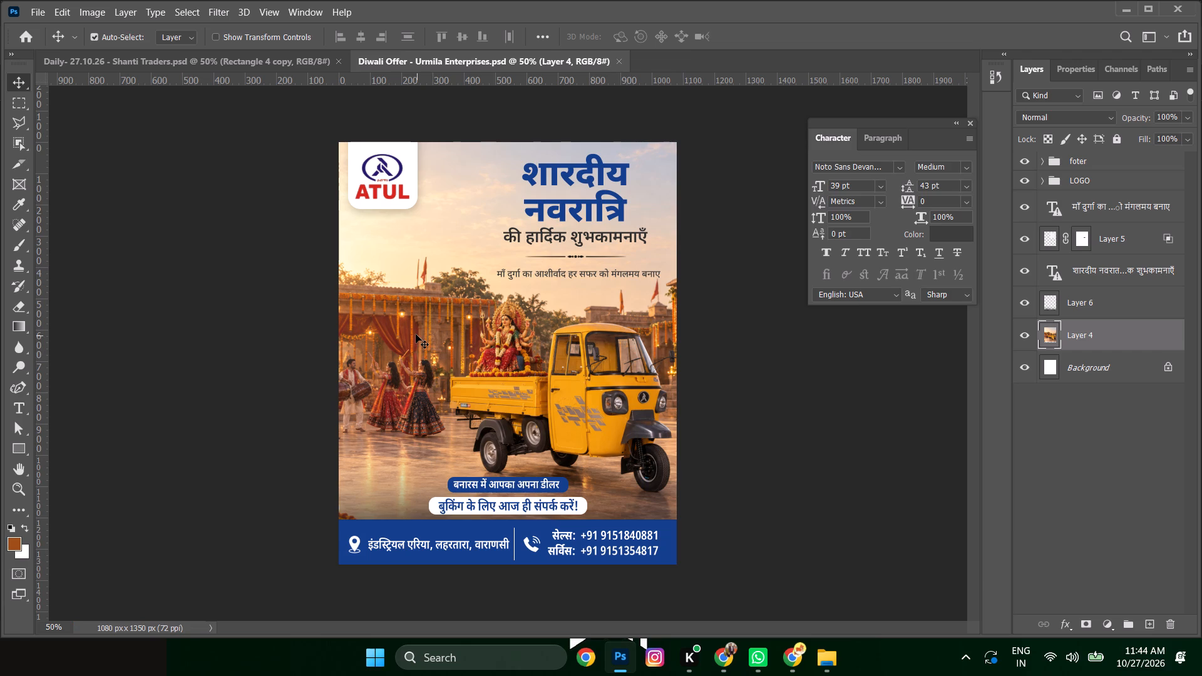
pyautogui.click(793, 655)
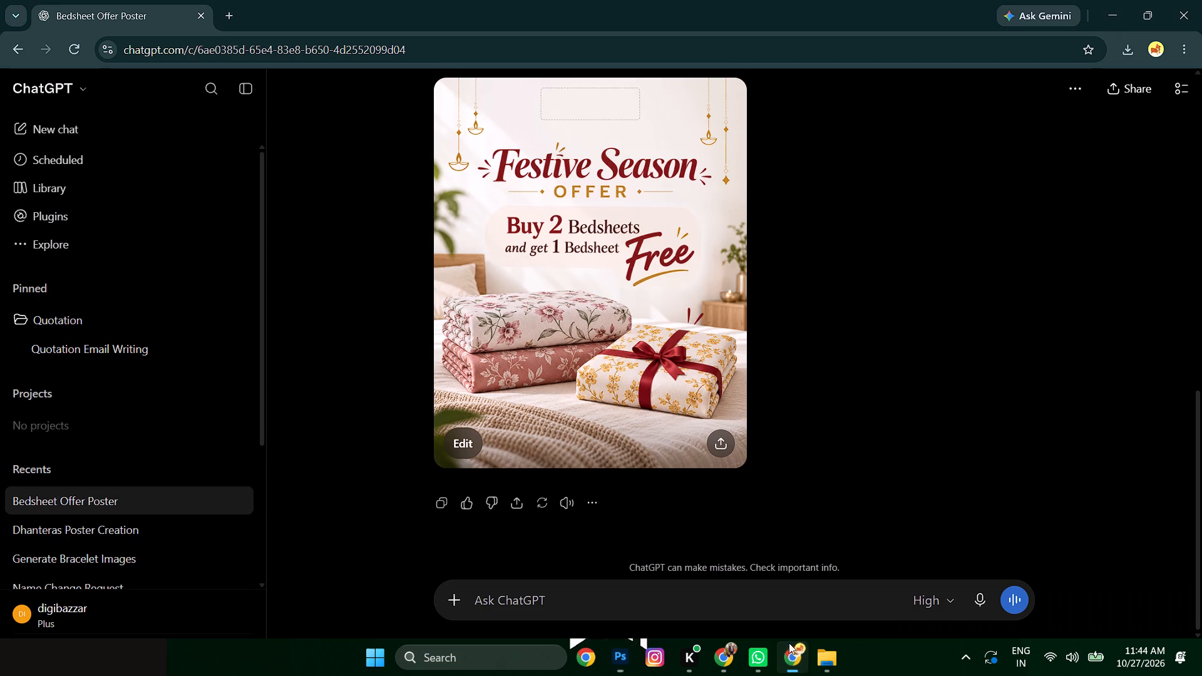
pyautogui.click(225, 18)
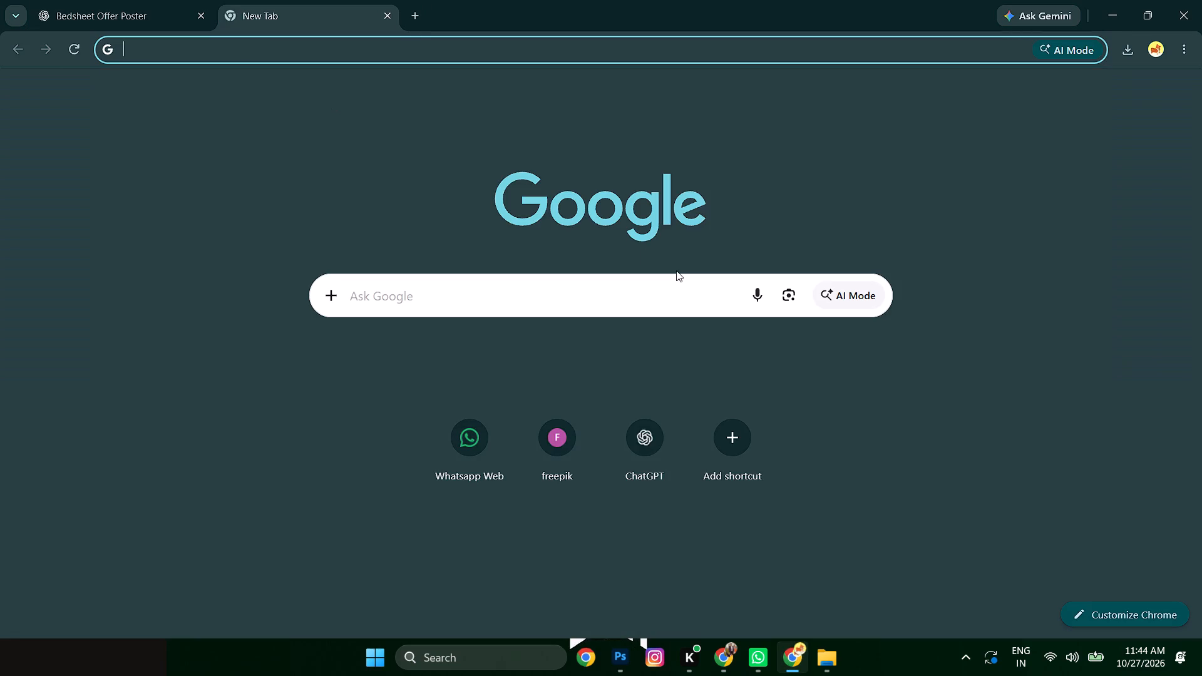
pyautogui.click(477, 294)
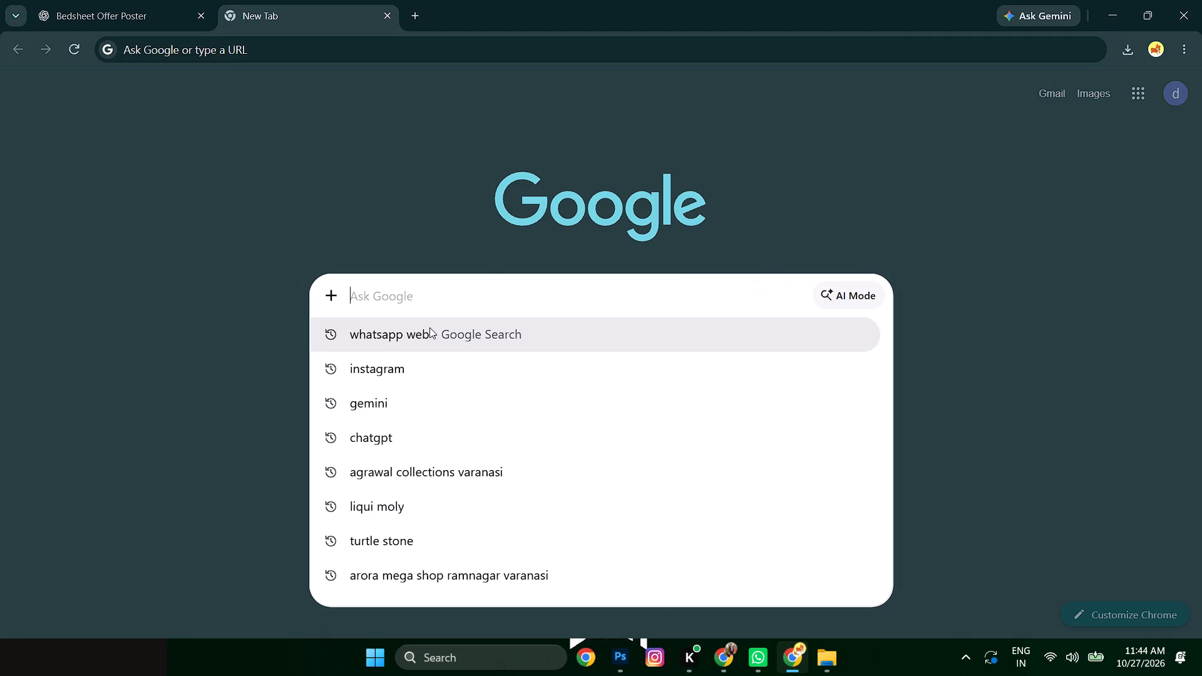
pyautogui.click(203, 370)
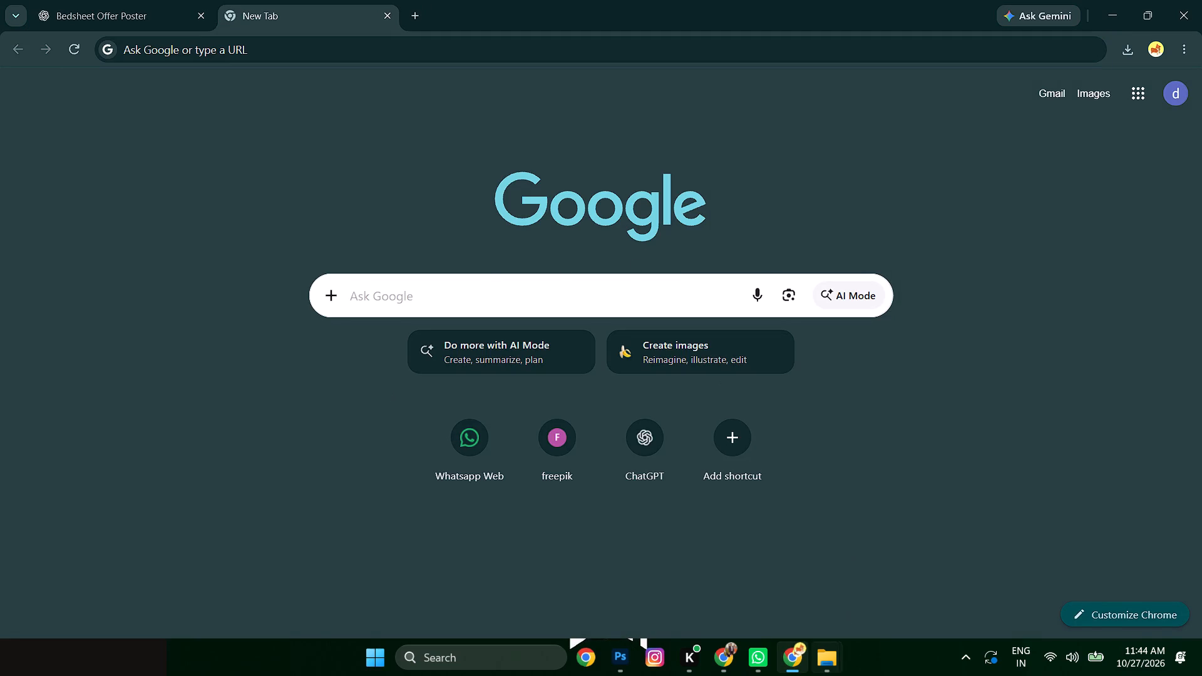
# Open the Easy Hindi Typing site in a new tab of the Chrome window playing YouTube.
pyautogui.click(732, 652)
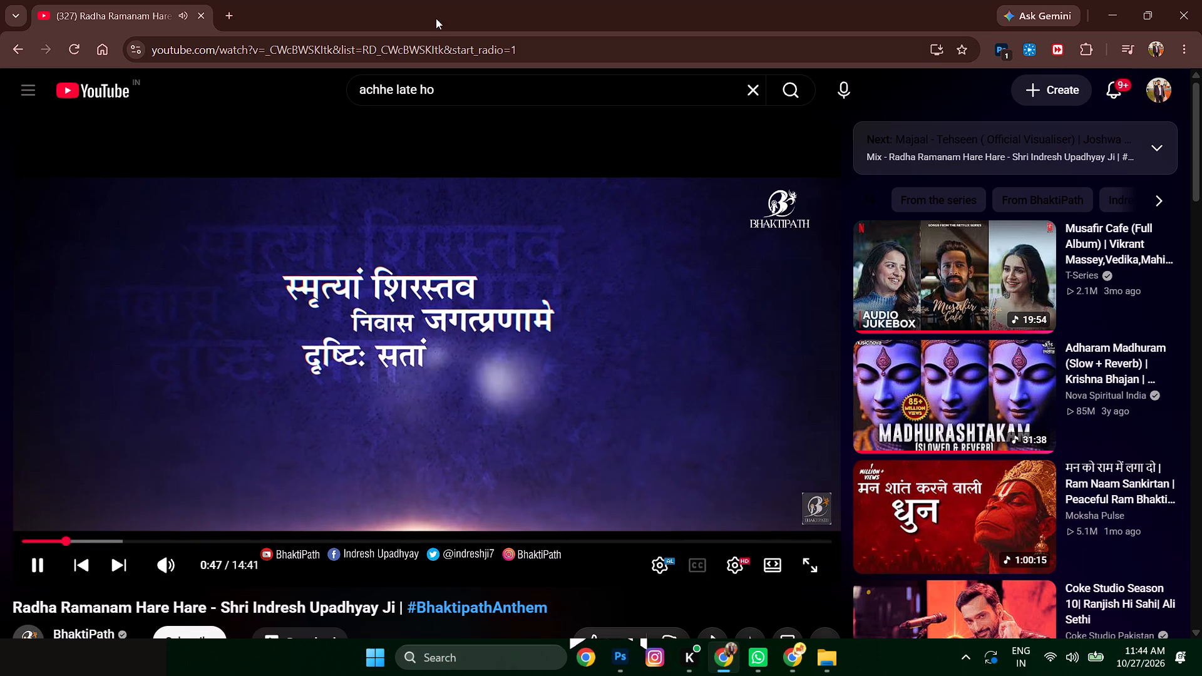
pyautogui.click(229, 17)
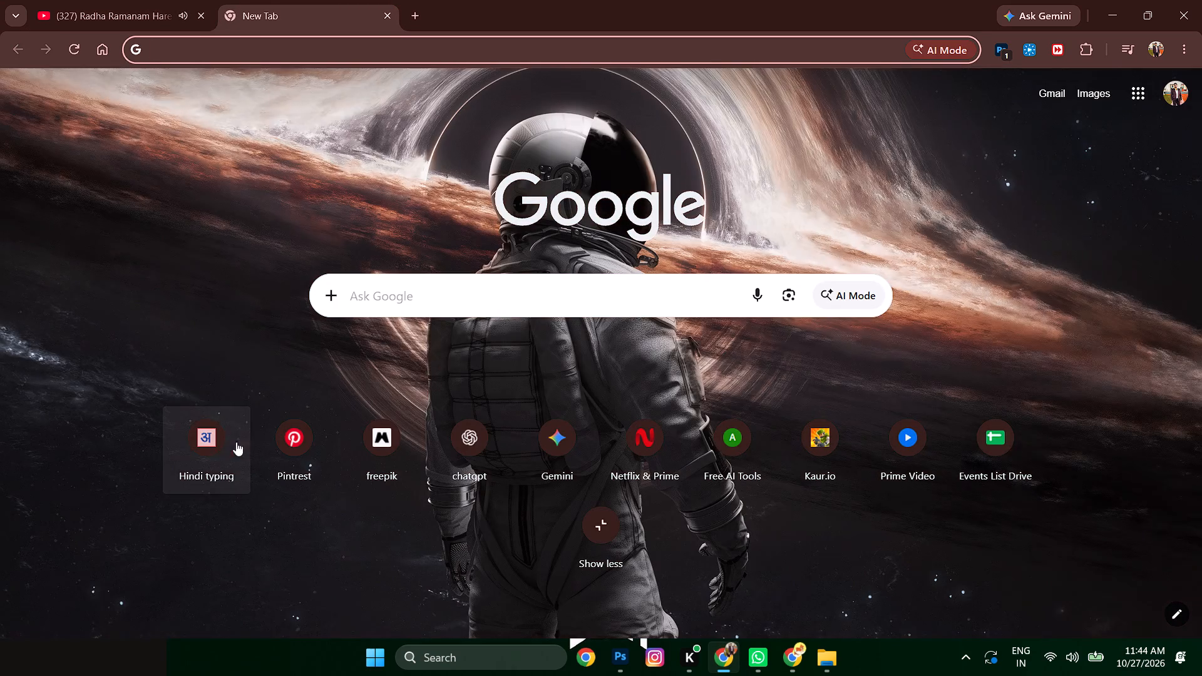
pyautogui.click(220, 438)
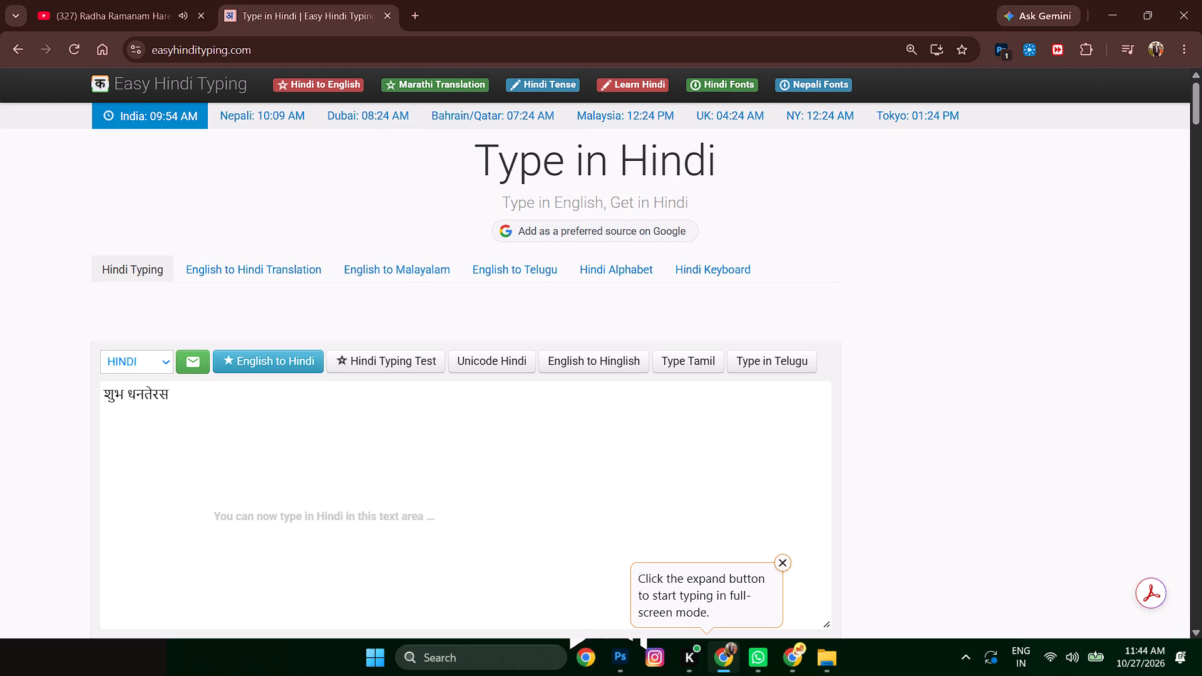
# Replace the existing Hindi text with "कोई भी गाड़ी खरीदिये और साथ में".
pyautogui.moveTo(248, 398); pyautogui.dragTo(1, 408)
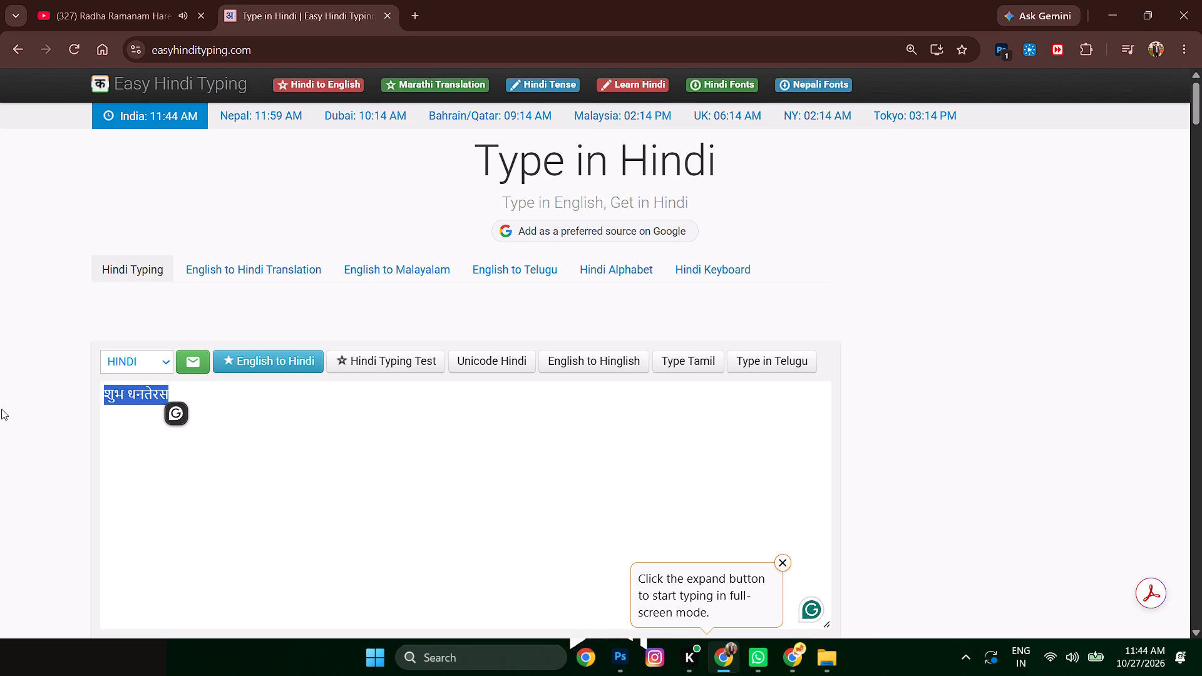
pyautogui.write('koi bhi gadi')
pyautogui.press('space')
pyautogui.write('khareedit')
pyautogui.press('BackSpace')
pyautogui.write('ye')
pyautogui.press('space')
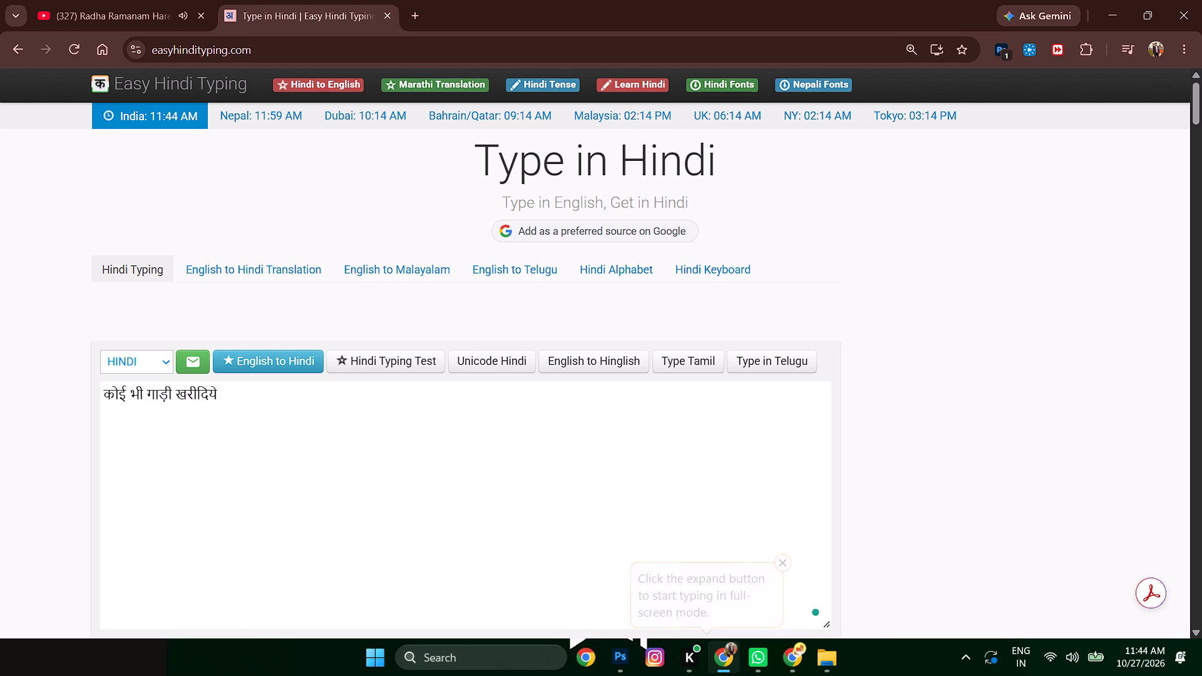
pyautogui.write('aur sath me')
pyautogui.write('n')
pyautogui.press('space')
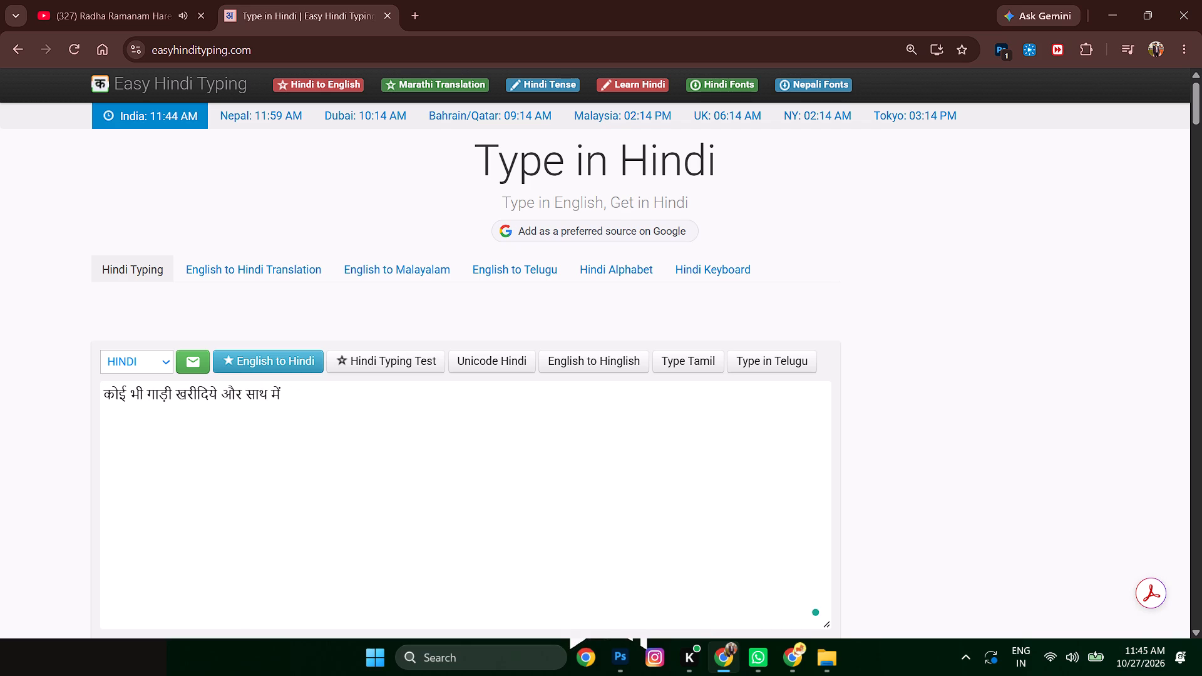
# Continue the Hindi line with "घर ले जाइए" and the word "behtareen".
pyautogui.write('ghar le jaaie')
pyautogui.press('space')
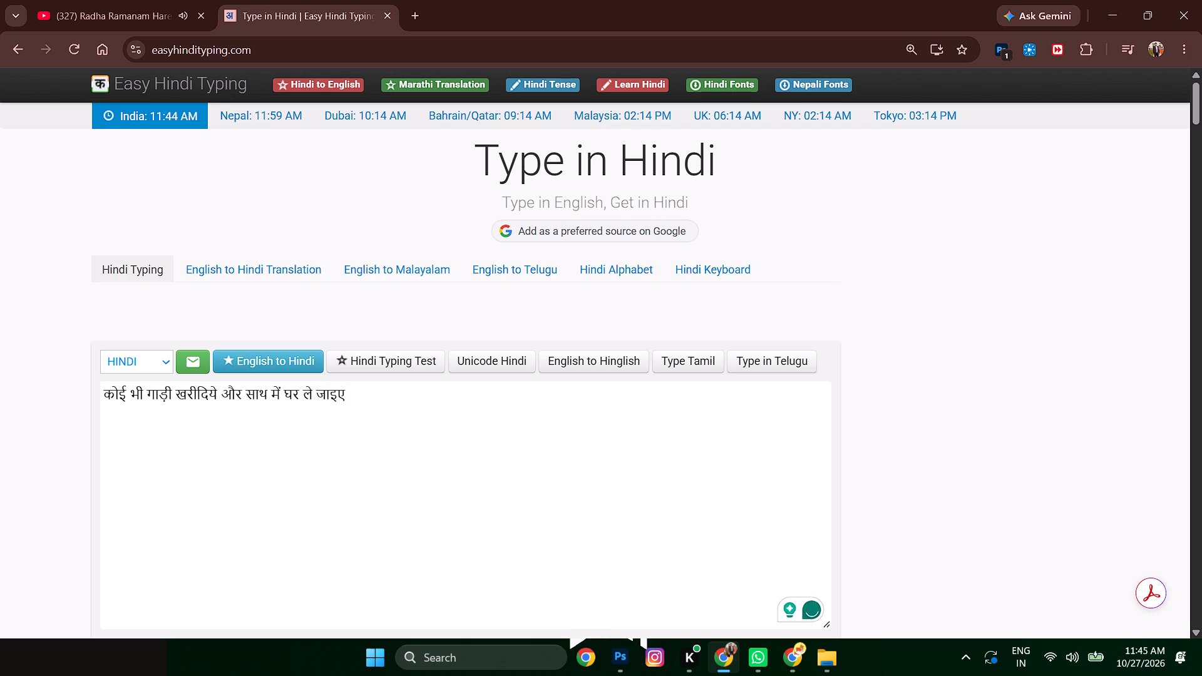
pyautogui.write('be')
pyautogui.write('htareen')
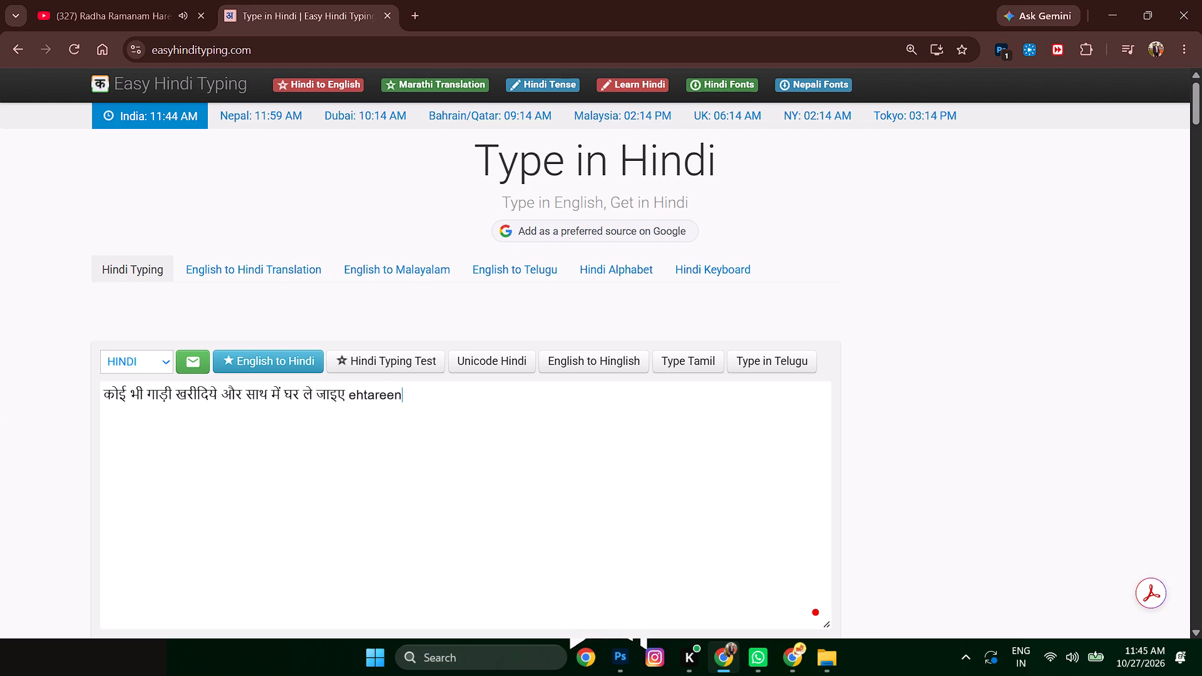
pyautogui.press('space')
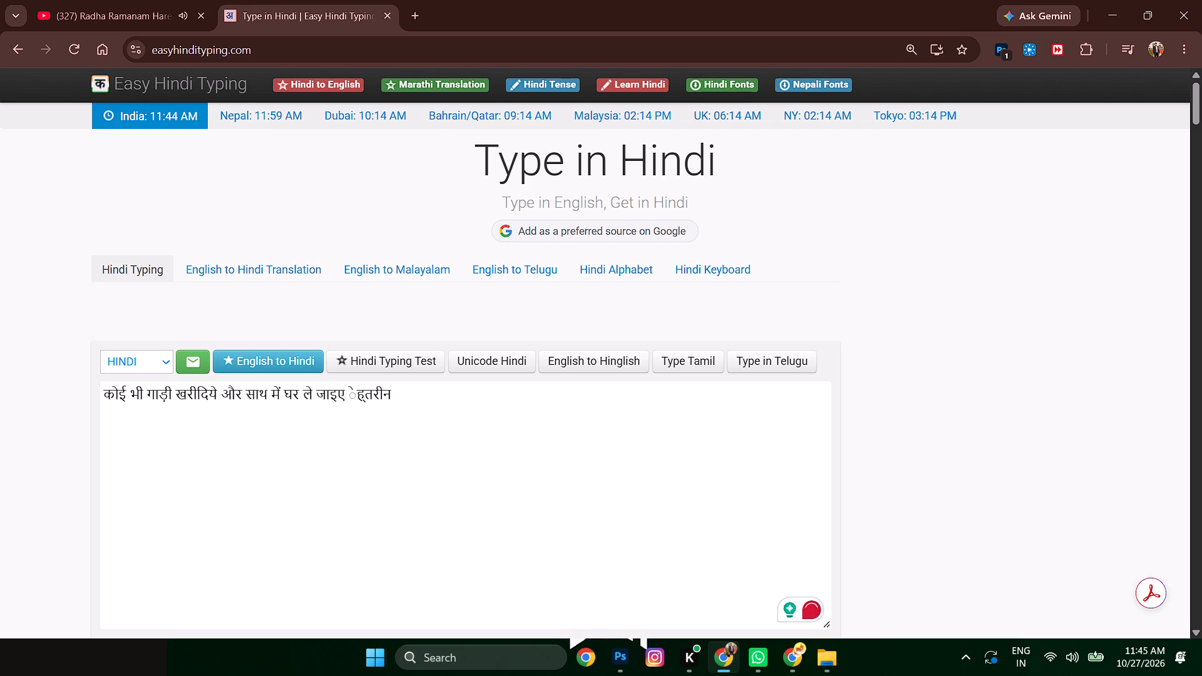
# Delete everything after "और साथ" in the Hindi line and continue it with "ले जाइए".
pyautogui.press('BackSpace')
pyautogui.press('BackSpace')
pyautogui.press('BackSpace')
pyautogui.press('BackSpace')
pyautogui.press('BackSpace')
pyautogui.press('BackSpace')
pyautogui.press('BackSpace')
pyautogui.press('BackSpace')
pyautogui.press('BackSpace')
pyautogui.press('BackSpace')
pyautogui.press('BackSpace')
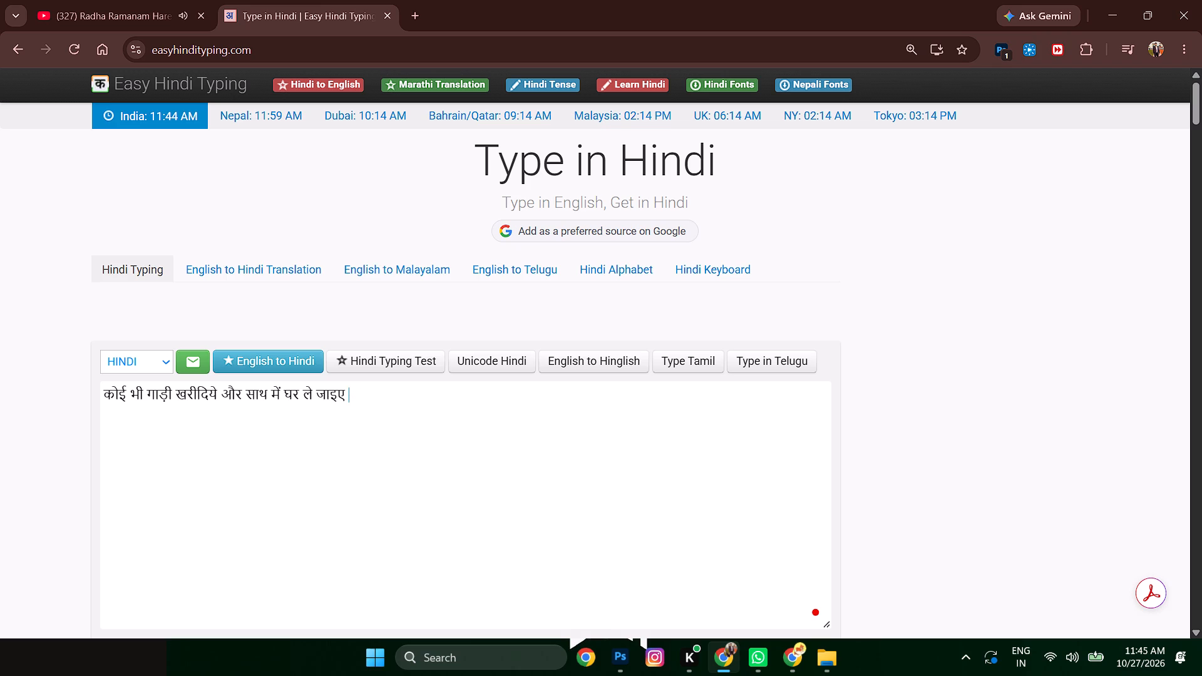
pyautogui.press('BackSpace')
pyautogui.press('BackSpace')
pyautogui.press('BackSpace')
pyautogui.press('BackSpace')
pyautogui.press('BackSpace')
pyautogui.press('BackSpace')
pyautogui.press('BackSpace')
pyautogui.press('BackSpace')
pyautogui.press('BackSpace')
pyautogui.press('BackSpace')
pyautogui.press('BackSpace')
pyautogui.press('BackSpace')
pyautogui.press('BackSpace')
pyautogui.press('BackSpace')
pyautogui.press('BackSpace')
pyautogui.press('BackSpace')
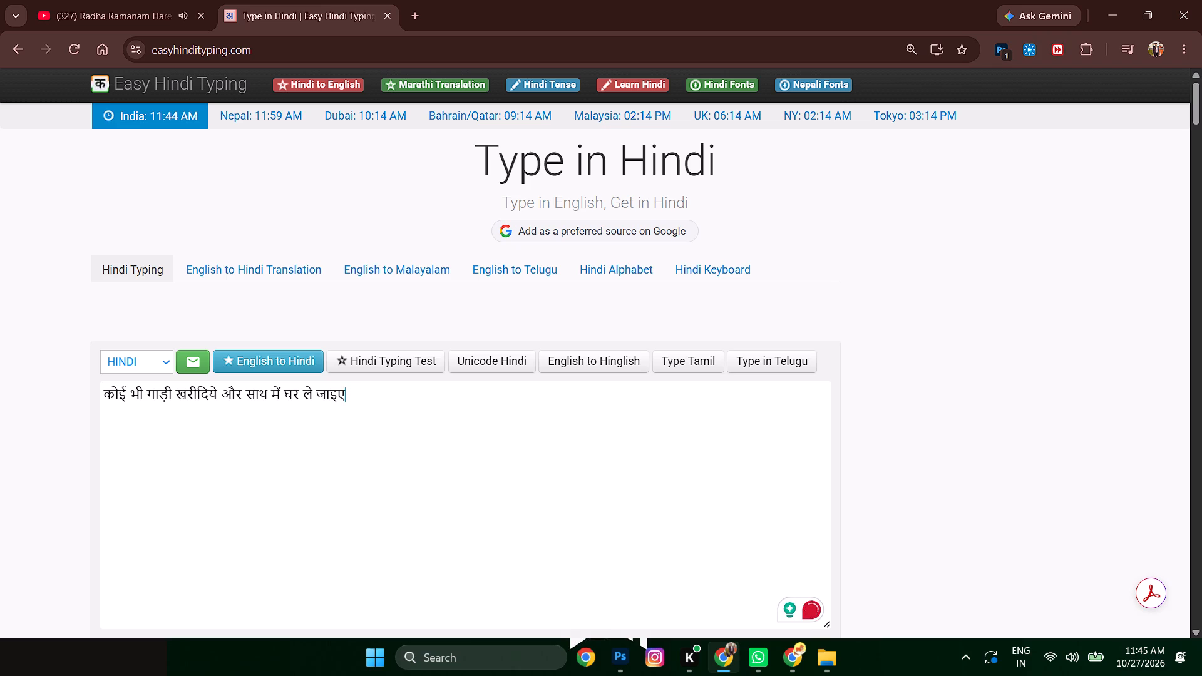
pyautogui.press('BackSpace')
pyautogui.press('BackSpace')
pyautogui.press('BackSpace')
pyautogui.press('BackSpace')
pyautogui.press('BackSpace')
pyautogui.press('BackSpace')
pyautogui.press('BackSpace')
pyautogui.press('BackSpace')
pyautogui.press('BackSpace')
pyautogui.press('BackSpace')
pyautogui.press('BackSpace')
pyautogui.press('BackSpace')
pyautogui.press('BackSpace')
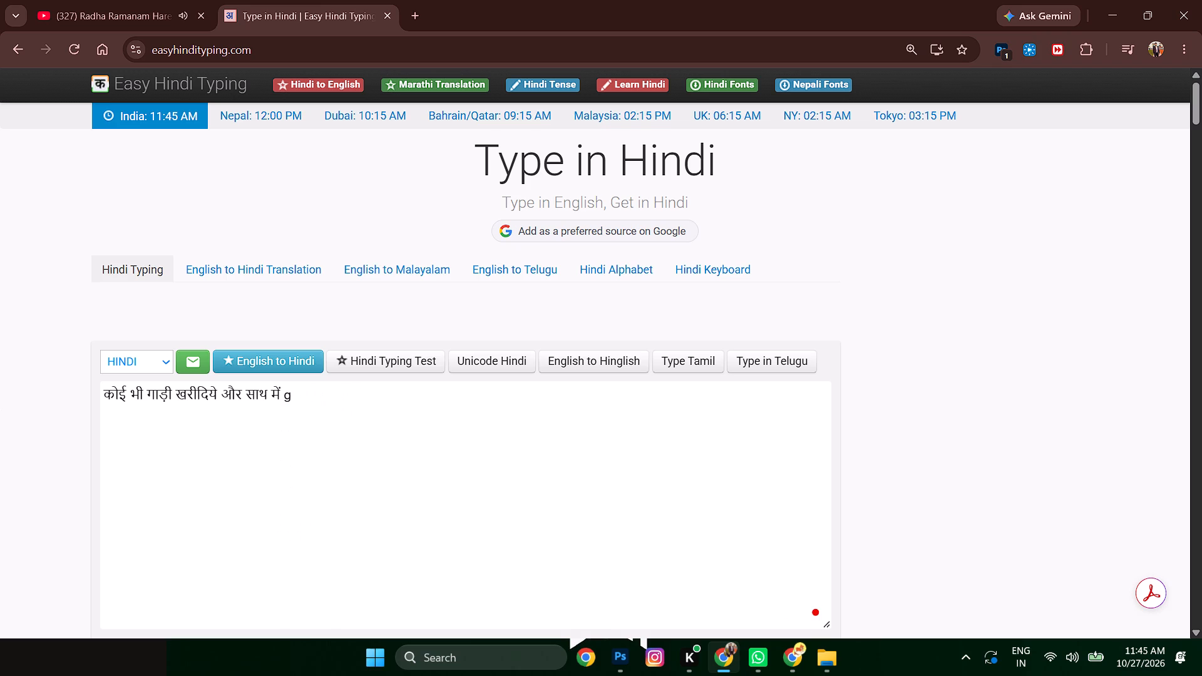
pyautogui.press('BackSpace')
pyautogui.press('BackSpace')
pyautogui.press('BackSpace')
pyautogui.press('space')
pyautogui.write('le jaie')
pyautogui.press('space')
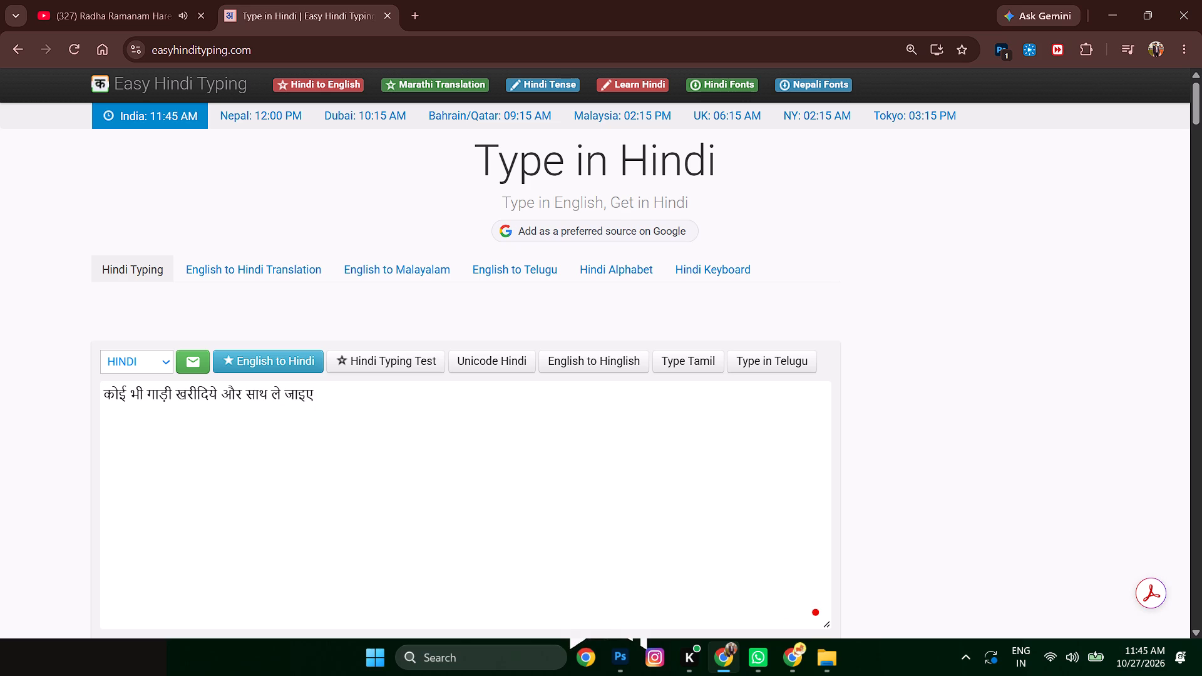
# Add the word "आकर्षक" after "ले जाइए" in the Hindi line.
pyautogui.write('aakasrtt')
pyautogui.press('BackSpace')
pyautogui.press('BackSpace')
pyautogui.press('BackSpace')
pyautogui.press('BackSpace')
pyautogui.write('rshak')
pyautogui.press('space')
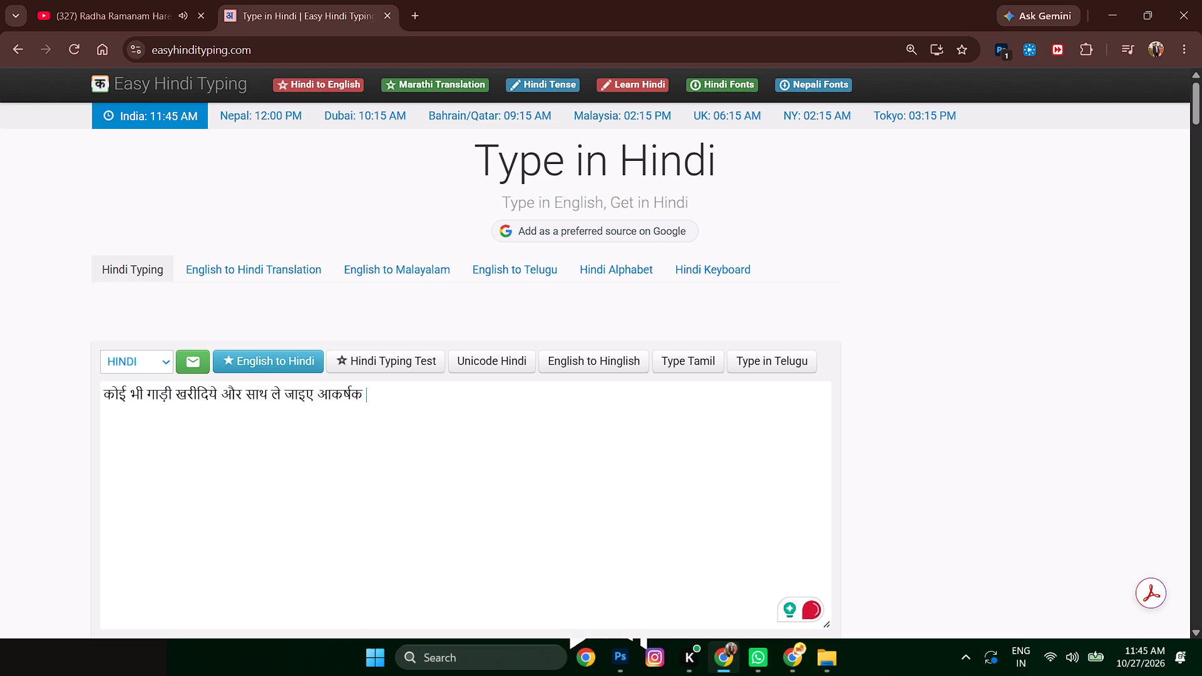
# Add "वाशिंग मशीन" after "आकर्षक", correcting the spelling of its first word.
pyautogui.write('washn')
pyautogui.press('BackSpace')
pyautogui.write('inh a')
pyautogui.press('BackSpace')
pyautogui.write('mashin')
pyautogui.press('space')
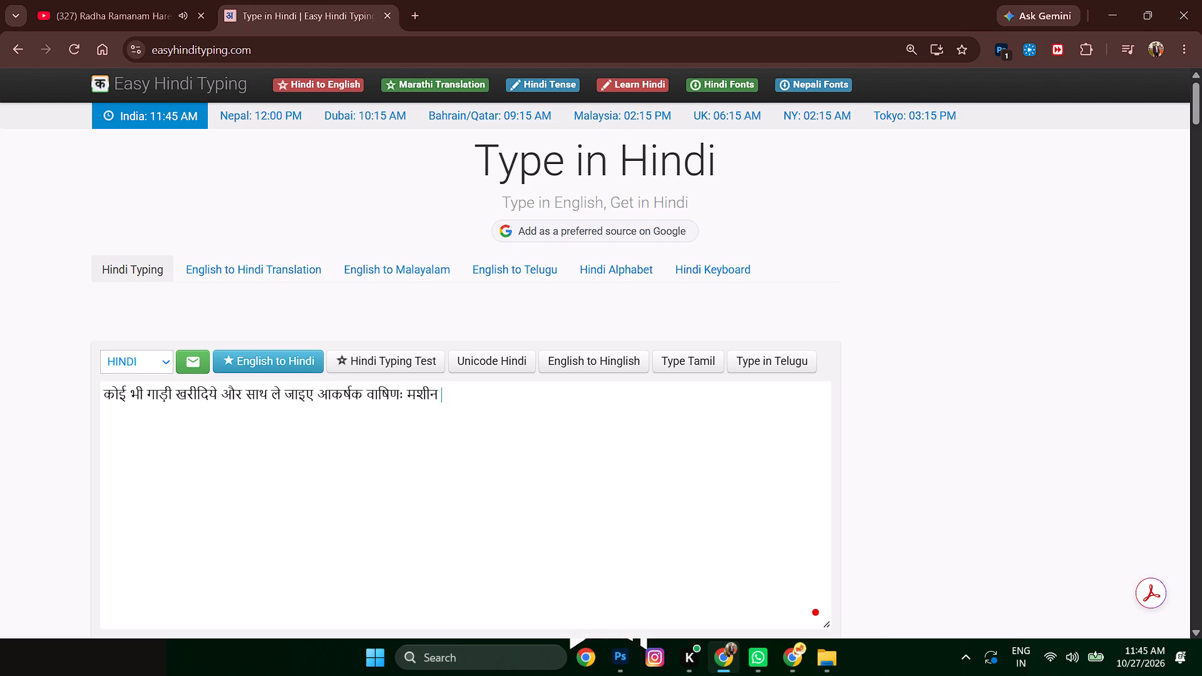
pyautogui.press('Left')
pyautogui.press('Left')
pyautogui.press('Left')
pyautogui.press('Left')
pyautogui.press('Left')
pyautogui.press('Left')
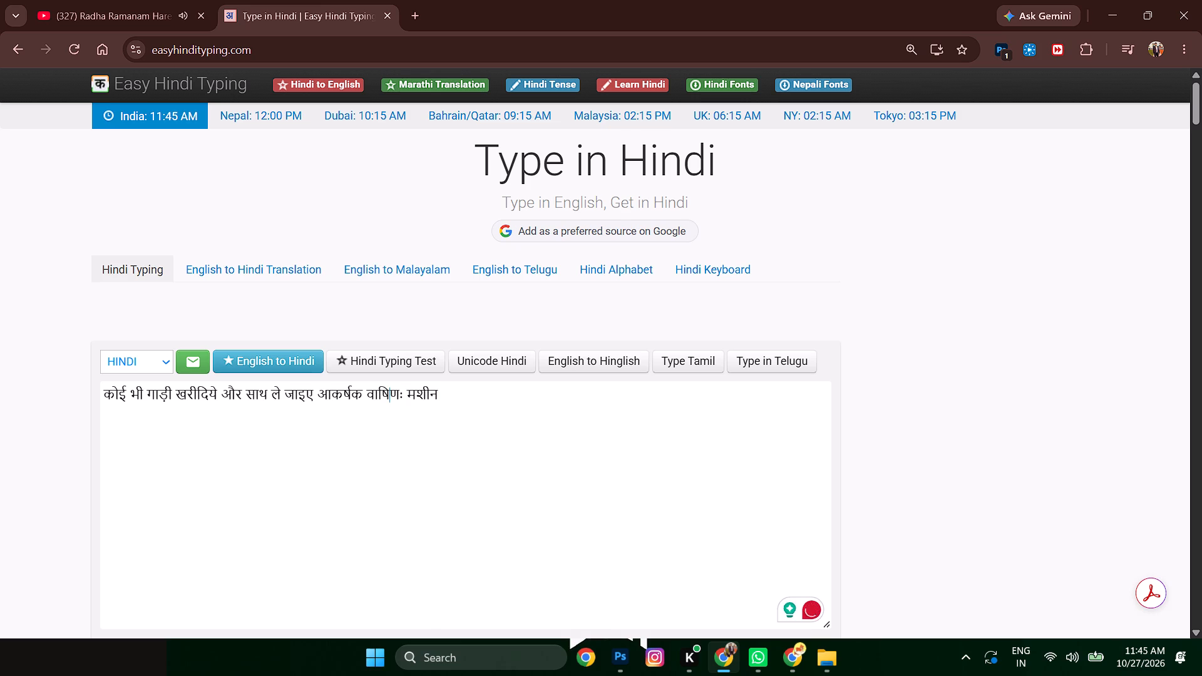
pyautogui.press('Left')
pyautogui.press('Right')
pyautogui.press('Right')
pyautogui.press('Right')
pyautogui.press('Left')
pyautogui.press('BackSpace')
pyautogui.press('BackSpace')
pyautogui.press('BackSpace')
pyautogui.press('BackSpace')
pyautogui.press('BackSpace')
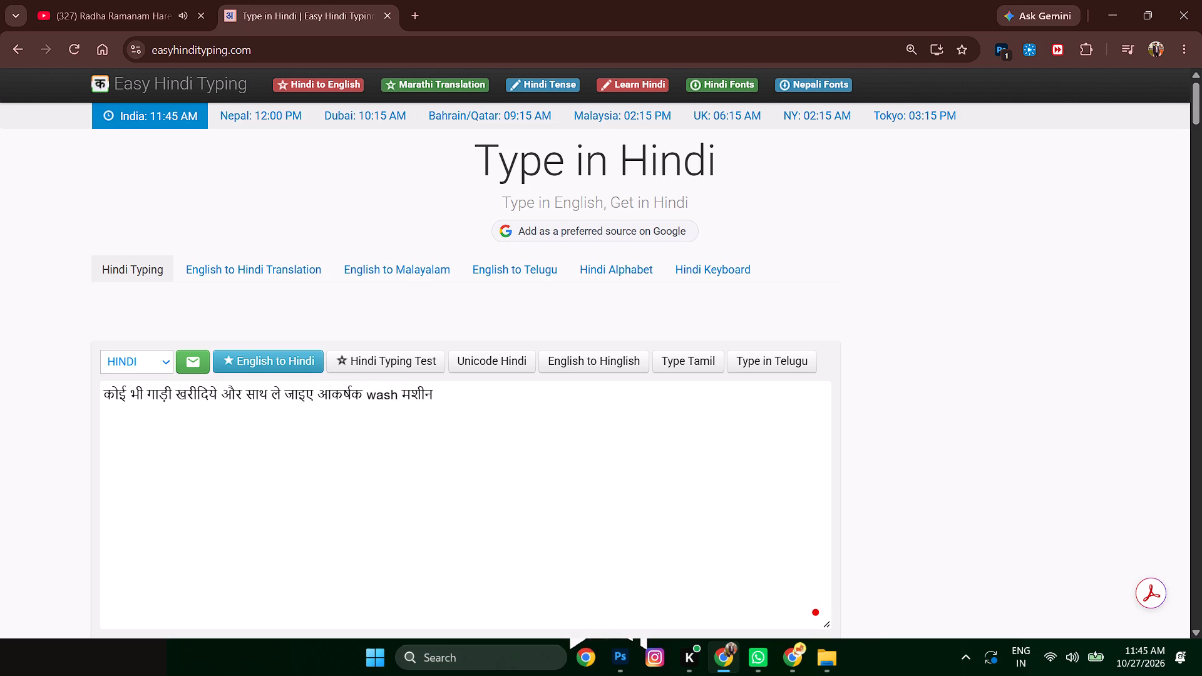
pyautogui.write('ing')
pyautogui.press('space')
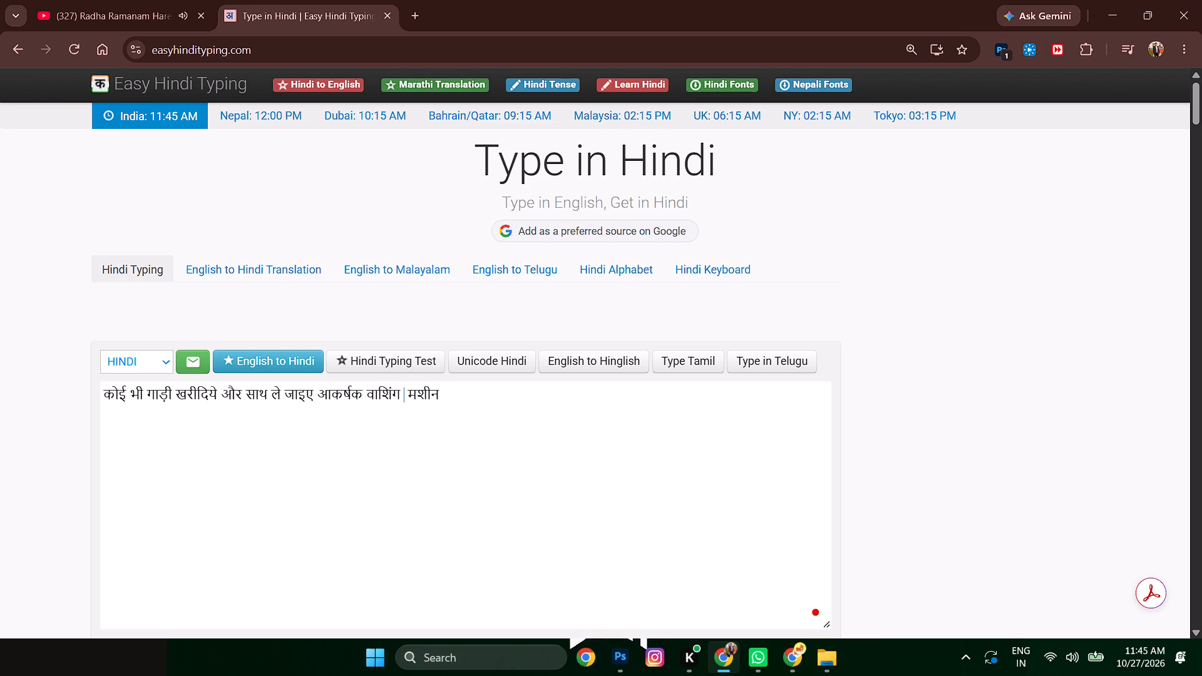
pyautogui.press('BackSpace')
# Finish the Hindi offer line with "और मिक्सर ग्राइंडर" after "मशीन".
pyautogui.press('Right')
pyautogui.press('Right')
pyautogui.press('Right')
pyautogui.press('Right')
pyautogui.press('Right')
pyautogui.press('Right')
pyautogui.press('Right')
pyautogui.press('Right')
pyautogui.press('Right')
pyautogui.press('Right')
pyautogui.press('Right')
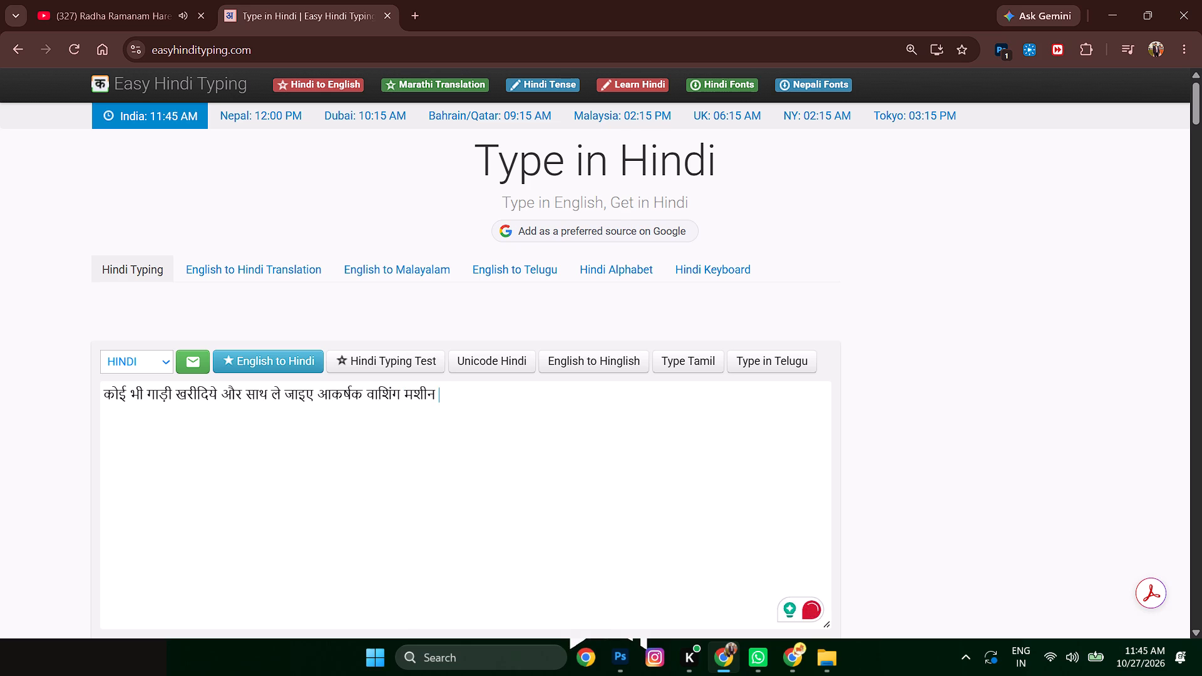
pyautogui.write('aur')
pyautogui.press('space')
pyautogui.write('mi')
pyautogui.write('xer')
pyautogui.press('space')
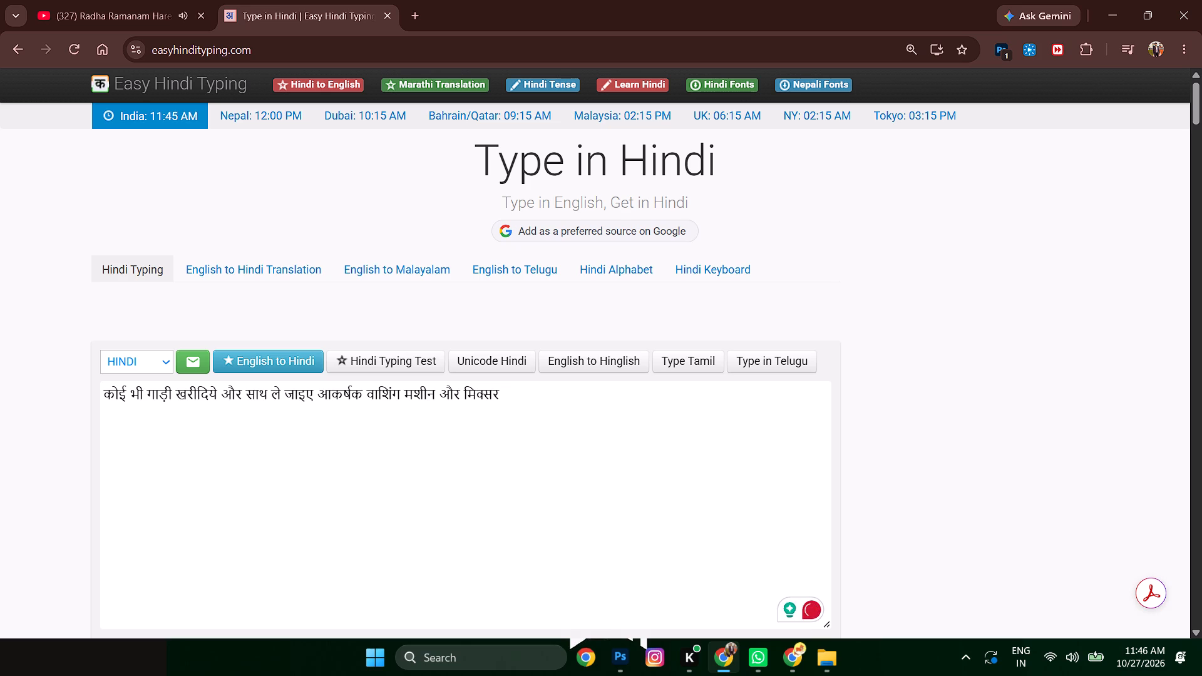
pyautogui.write('graindar')
pyautogui.press('space')
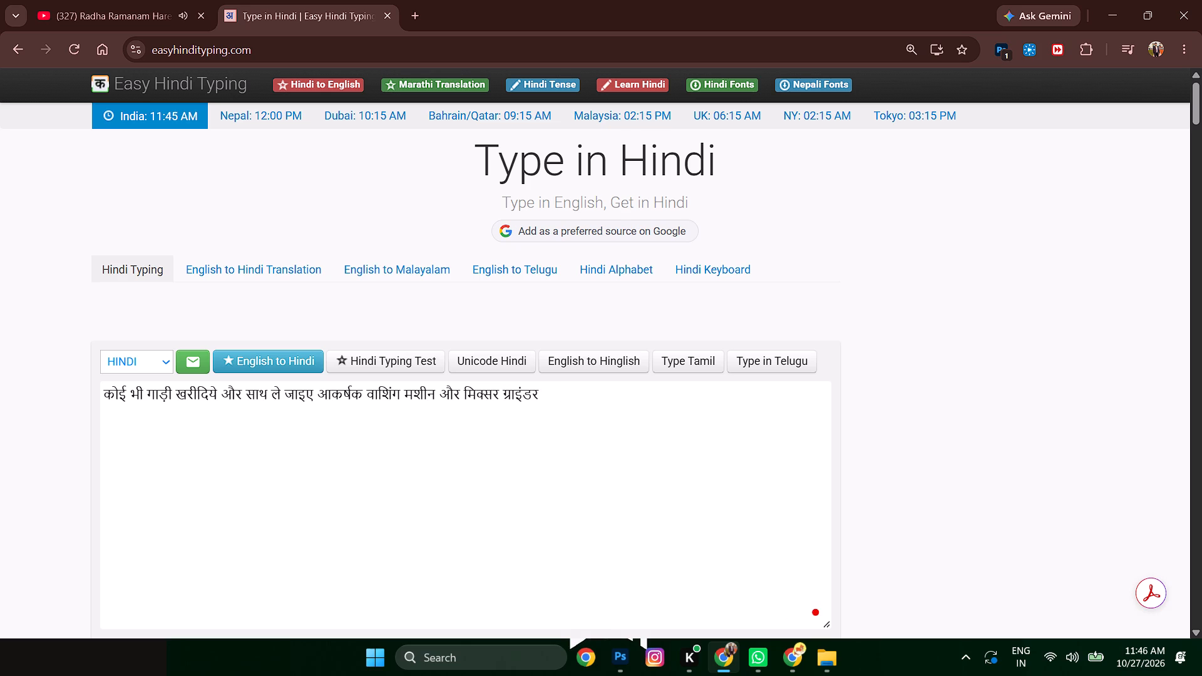
pyautogui.press('BackSpace')
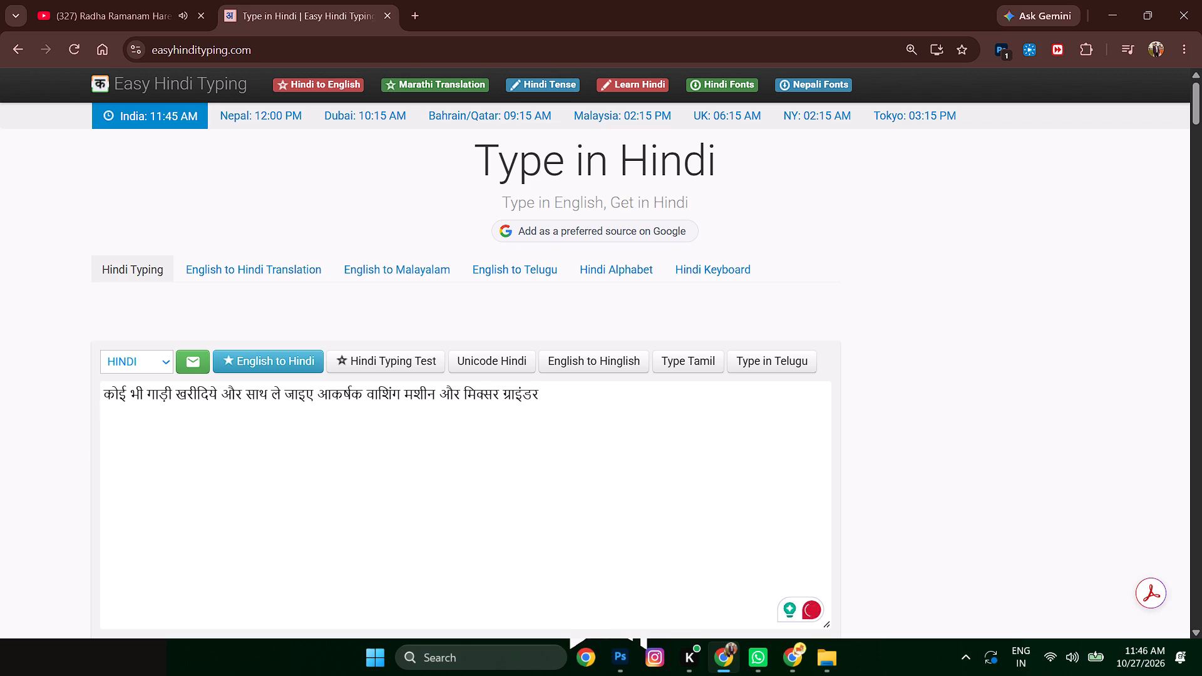
# Insert the heading line "दिवाली बम्पर ऑफर" above the Hindi offer line.
pyautogui.moveTo(101, 392); pyautogui.dragTo(120, 400)
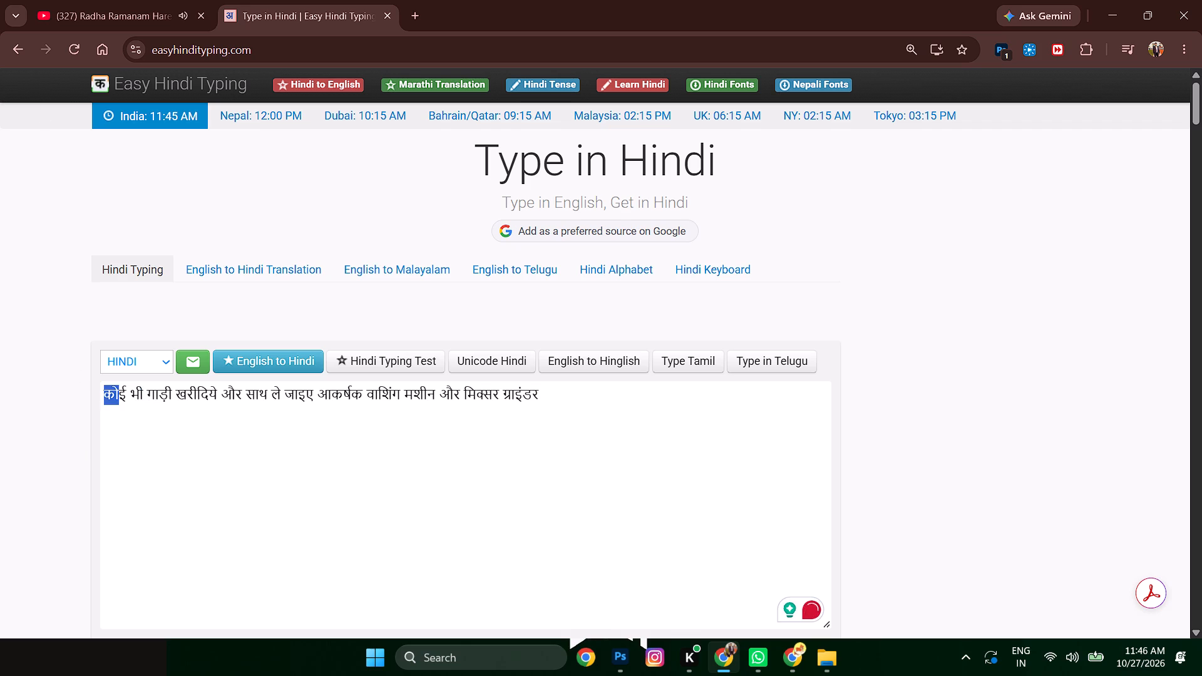
pyautogui.click(110, 400)
pyautogui.hotkey('shift', 'Return')
pyautogui.press('Up')
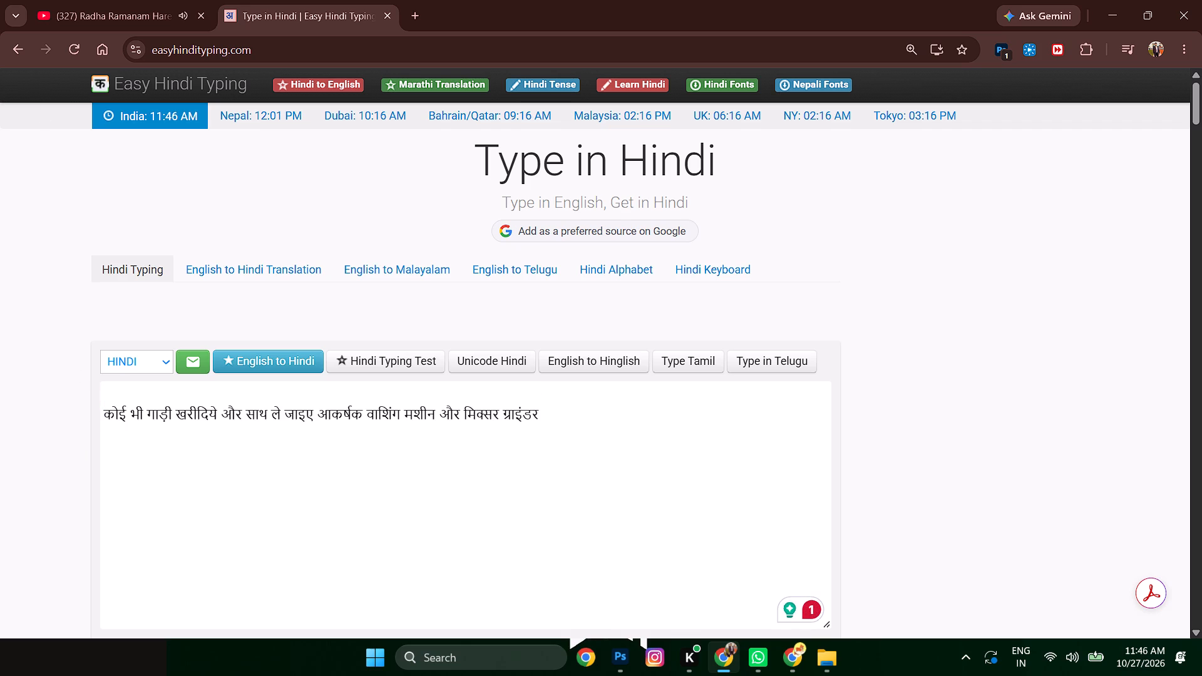
pyautogui.write('diwali bampar offer')
pyautogui.press('space')
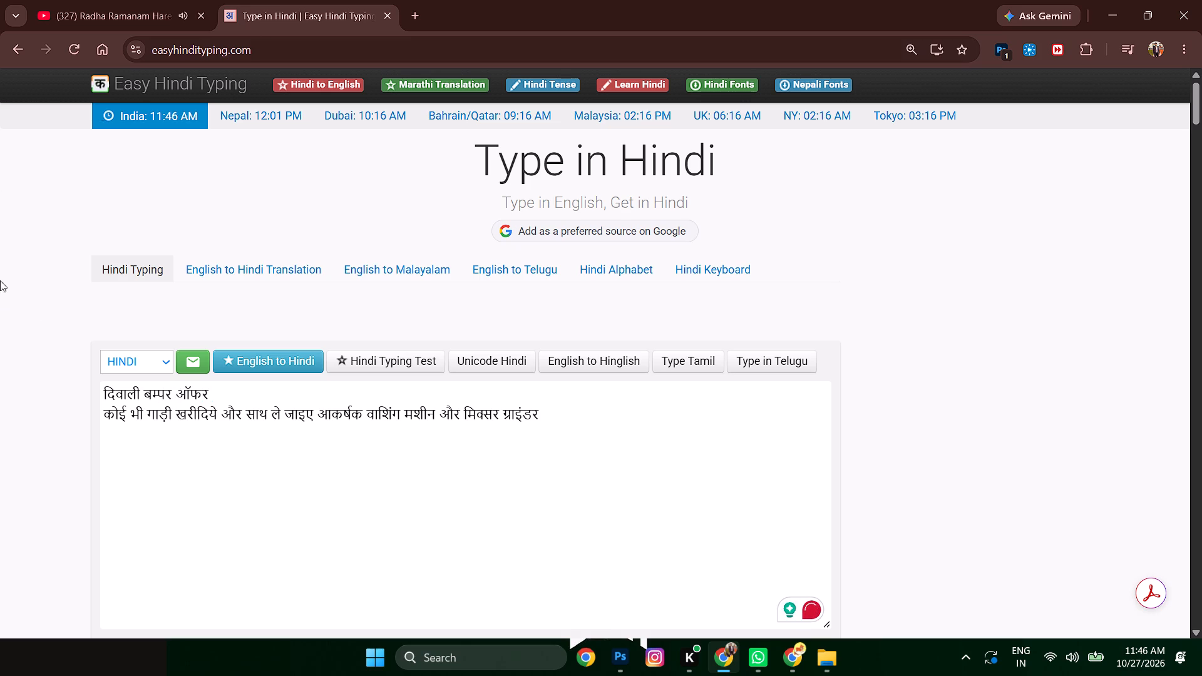
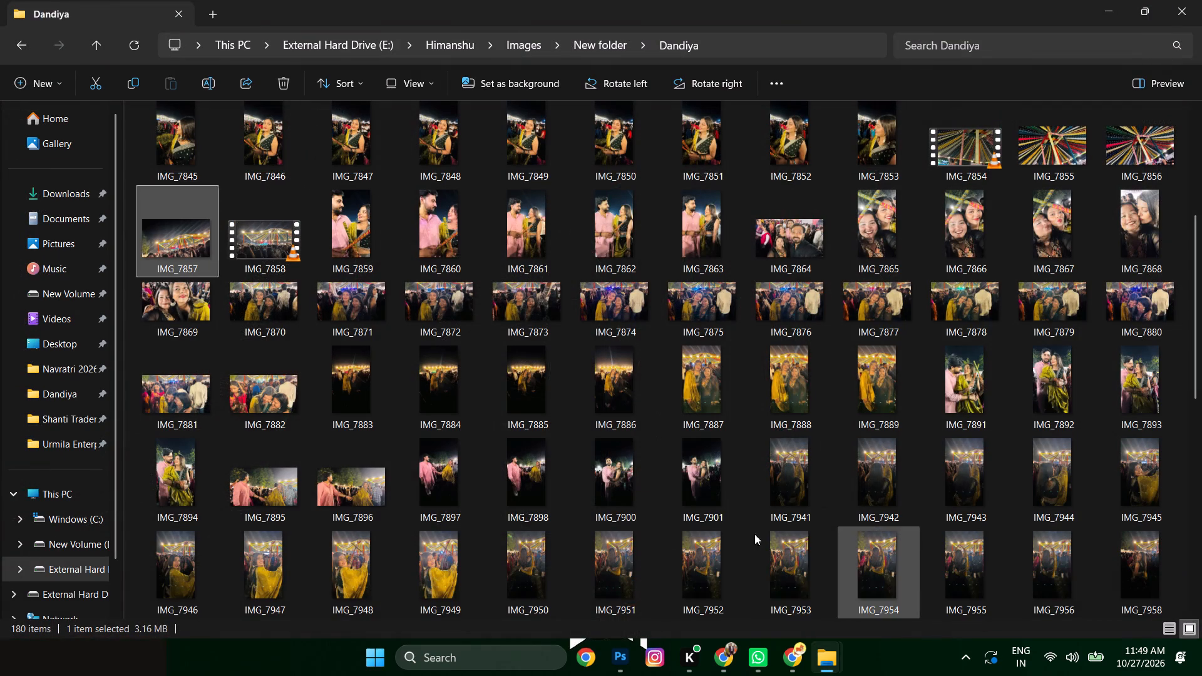
pyautogui.click(71, 233)
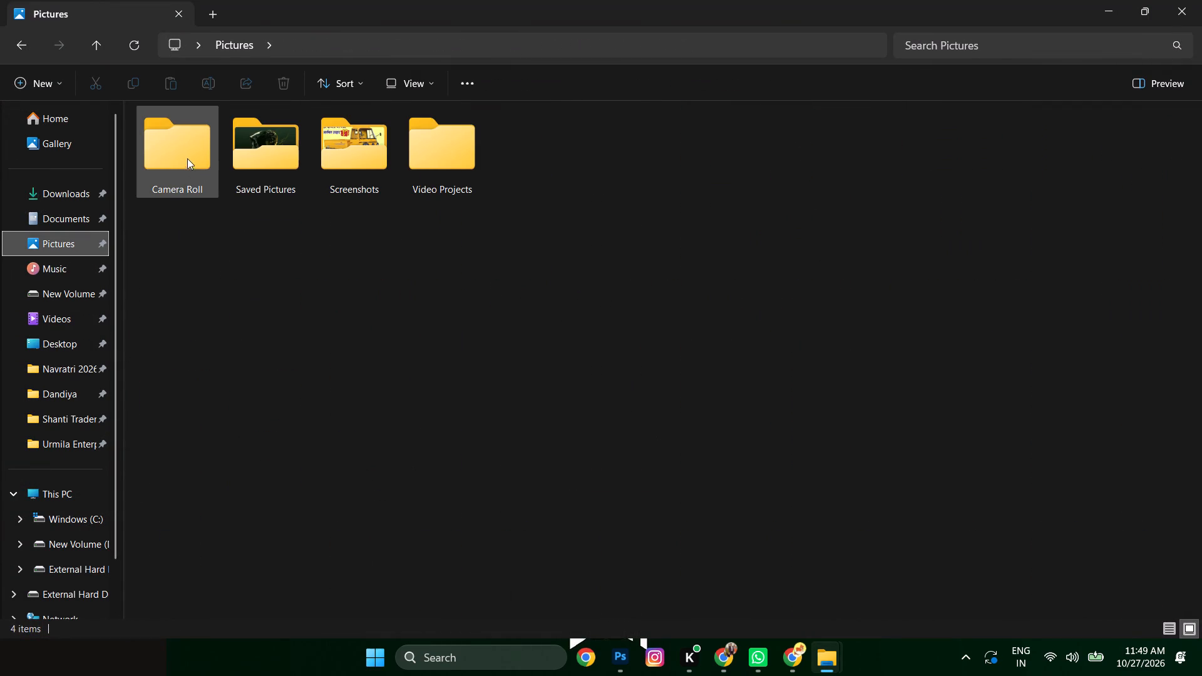
pyautogui.doubleClick(339, 128)
pyautogui.scroll(4, 399, 280)
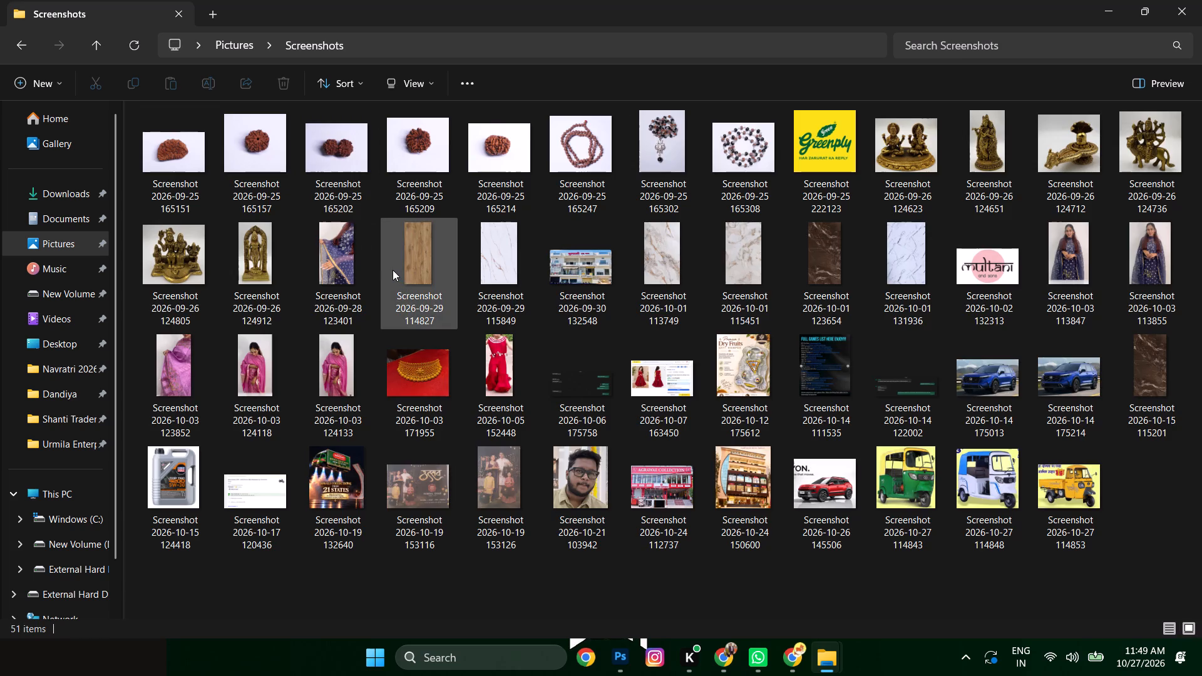
pyautogui.doubleClick(1088, 237)
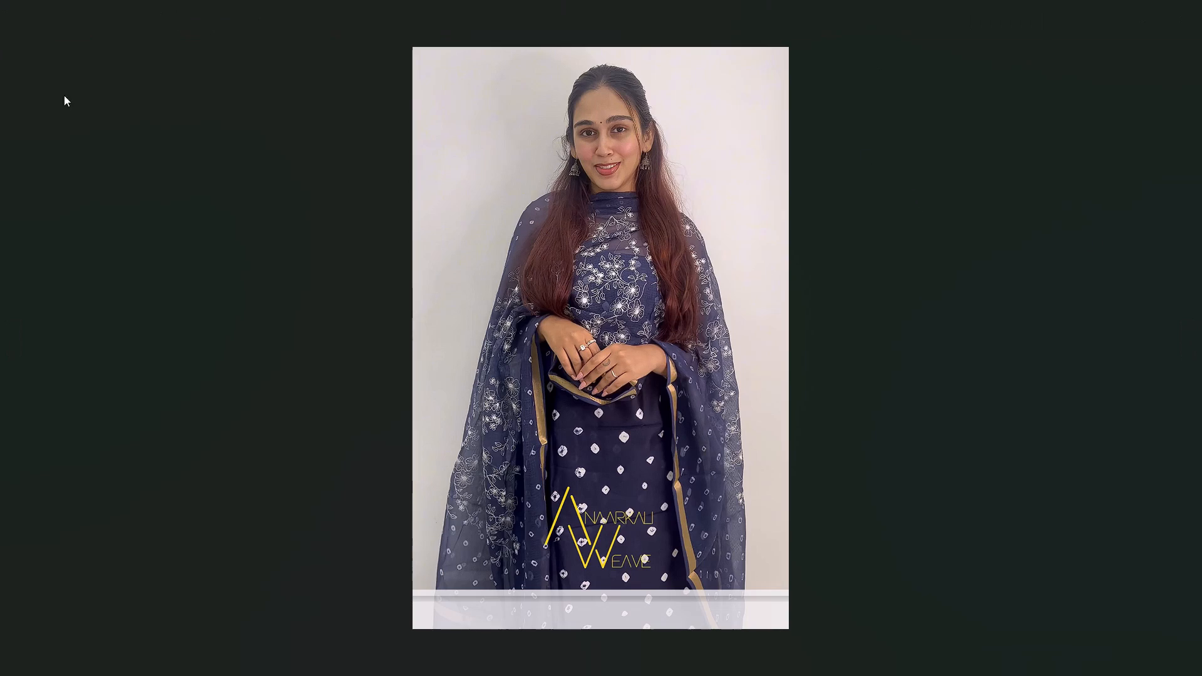
pyautogui.press('Right')
pyautogui.press('Right')
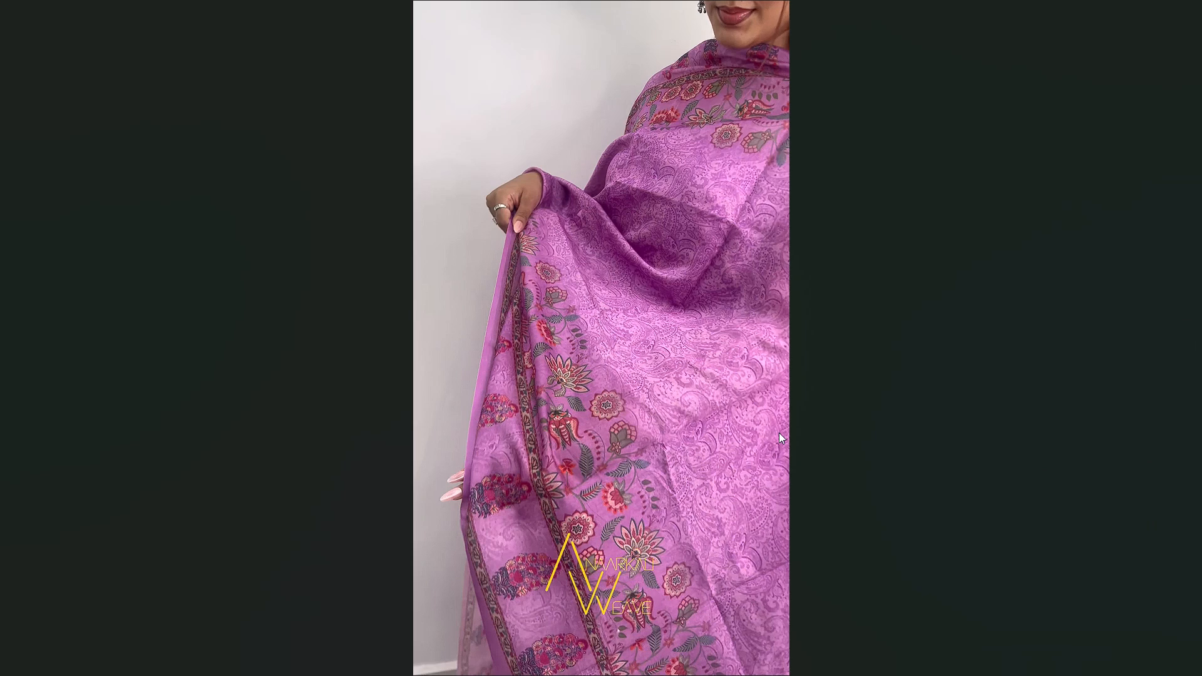
pyautogui.press('Right')
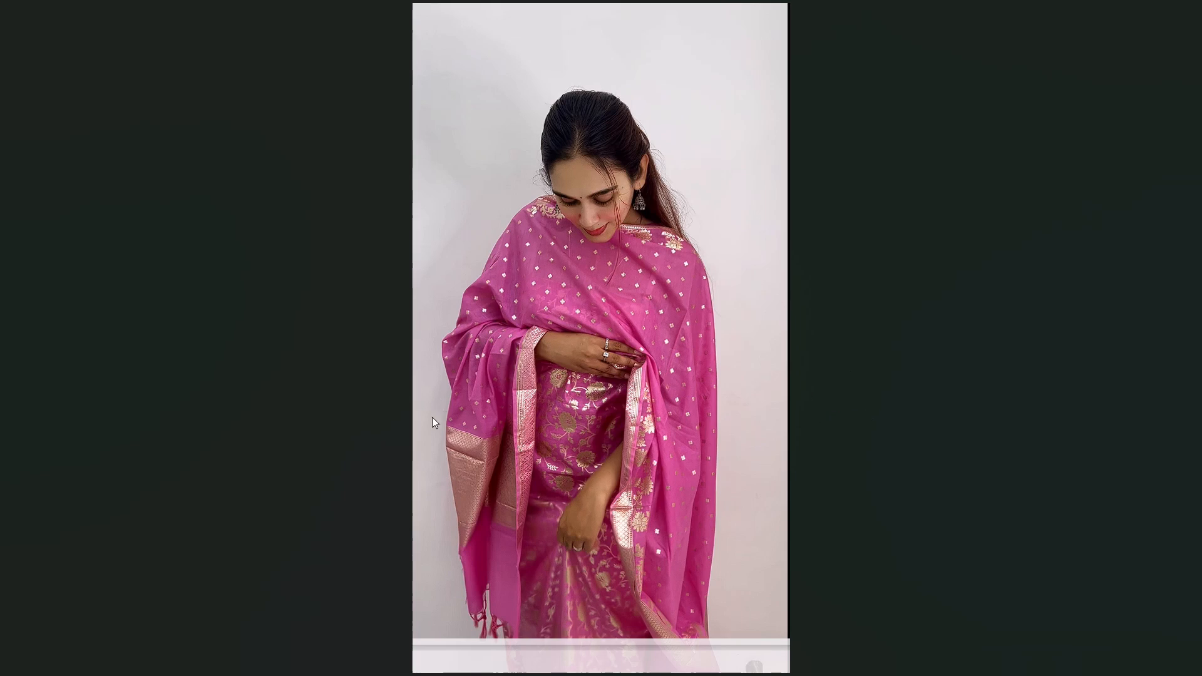
pyautogui.press('Right')
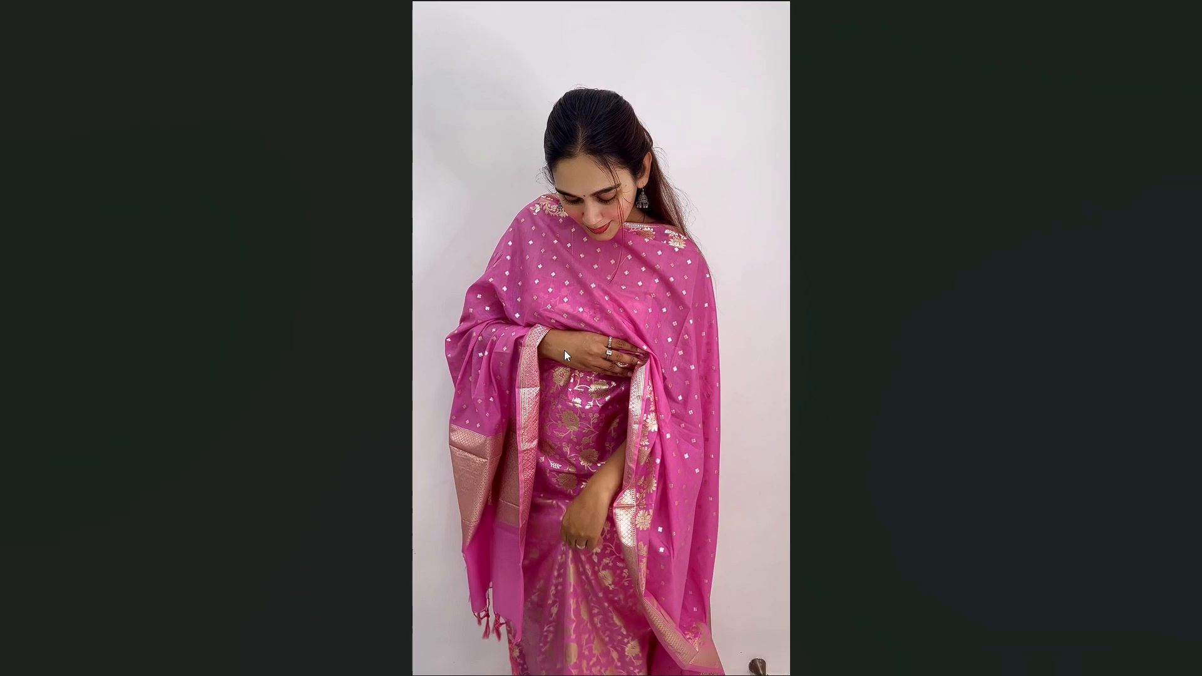
pyautogui.press('Left')
pyautogui.press('Right')
pyautogui.scroll(11, 588, 218)
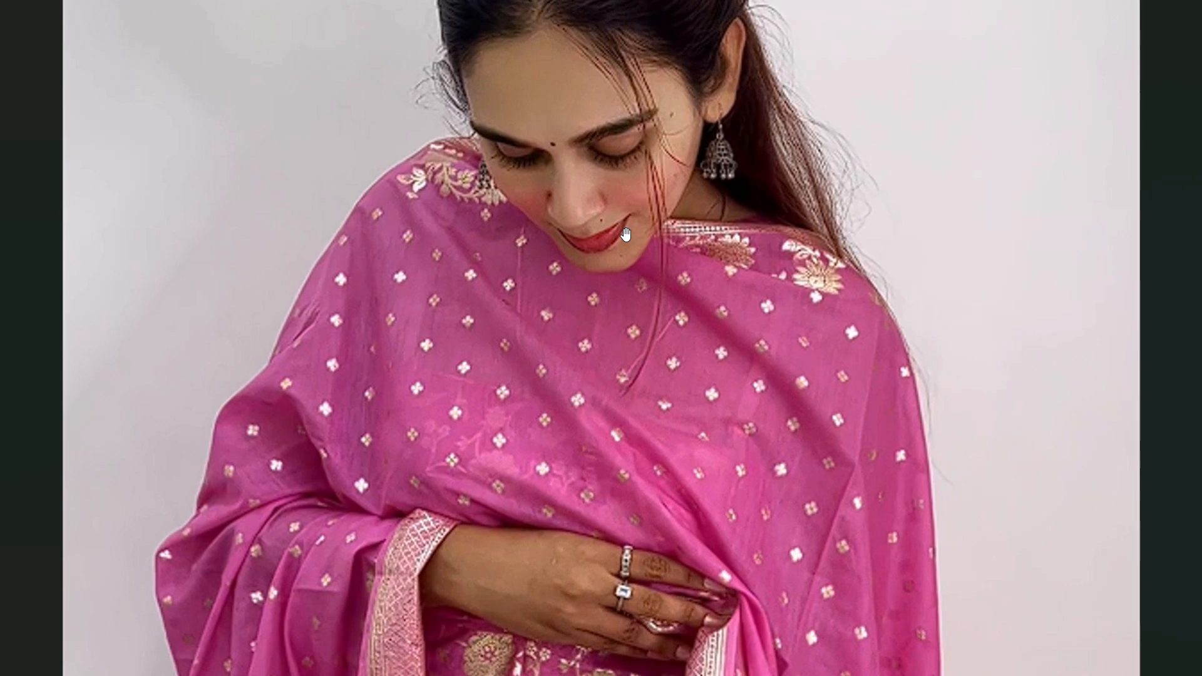
pyautogui.scroll(-7, 651, 200)
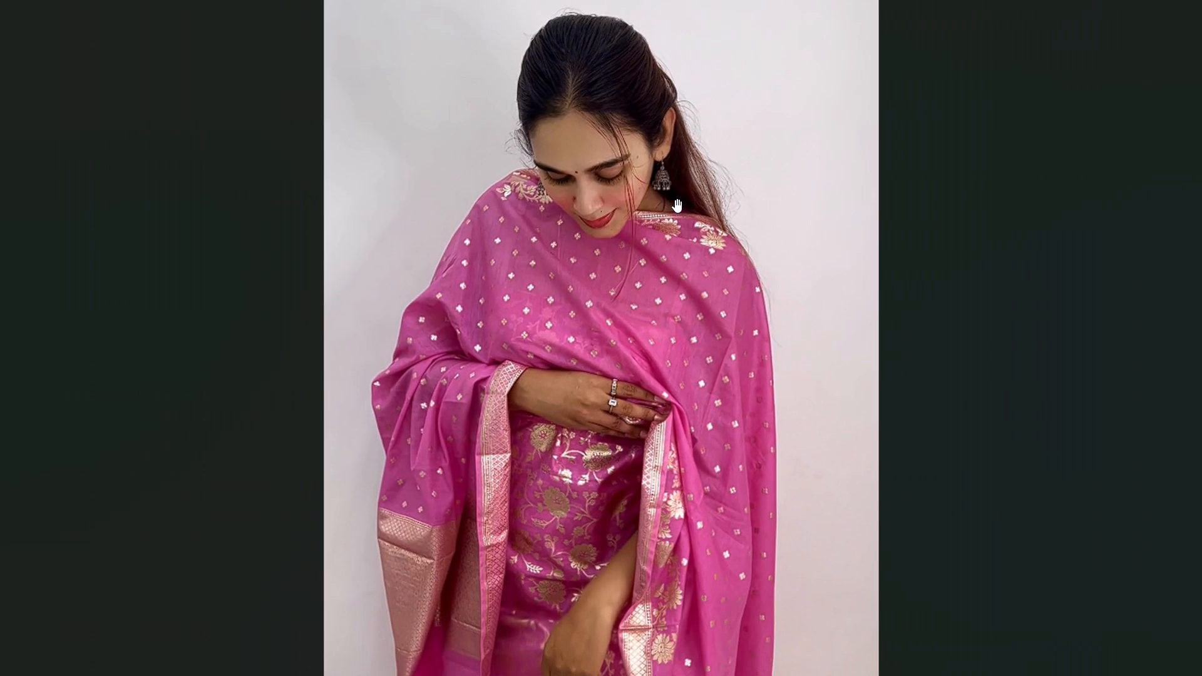
pyautogui.scroll(-9, 680, 194)
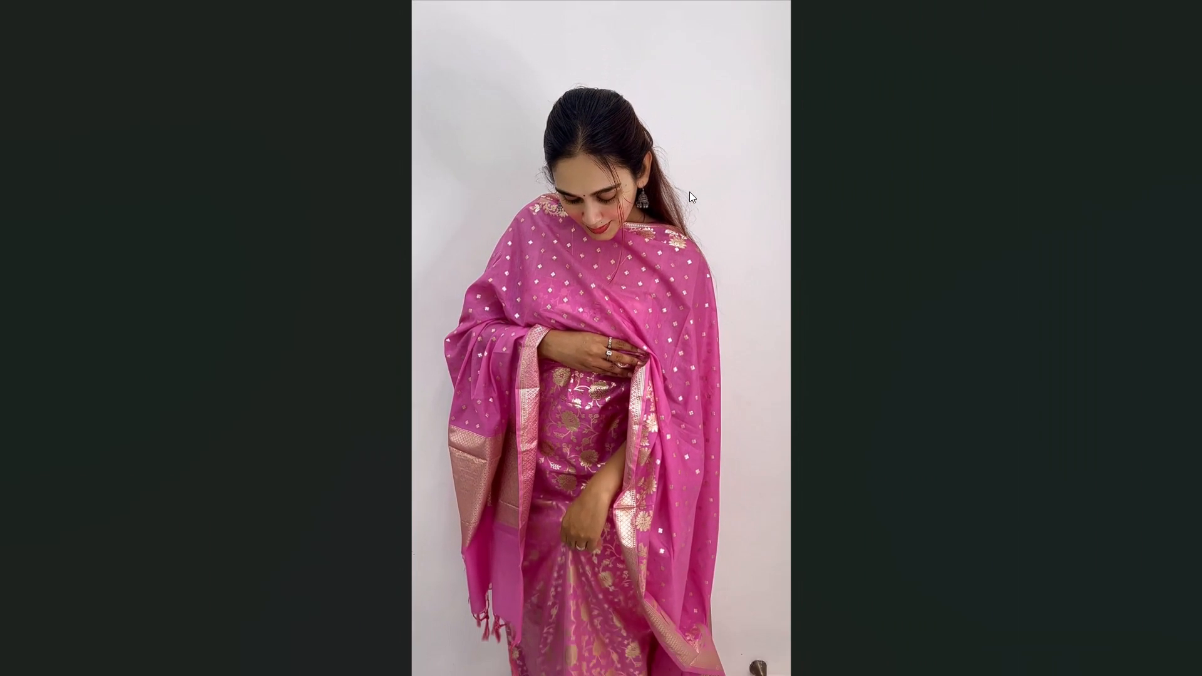
pyautogui.scroll(-4, 689, 192)
# Browse the remaining women's clothing photos, examine the purple floral outfit close up and the navy outfit, and close the photo viewer.
pyautogui.press('Left')
pyautogui.press('Left')
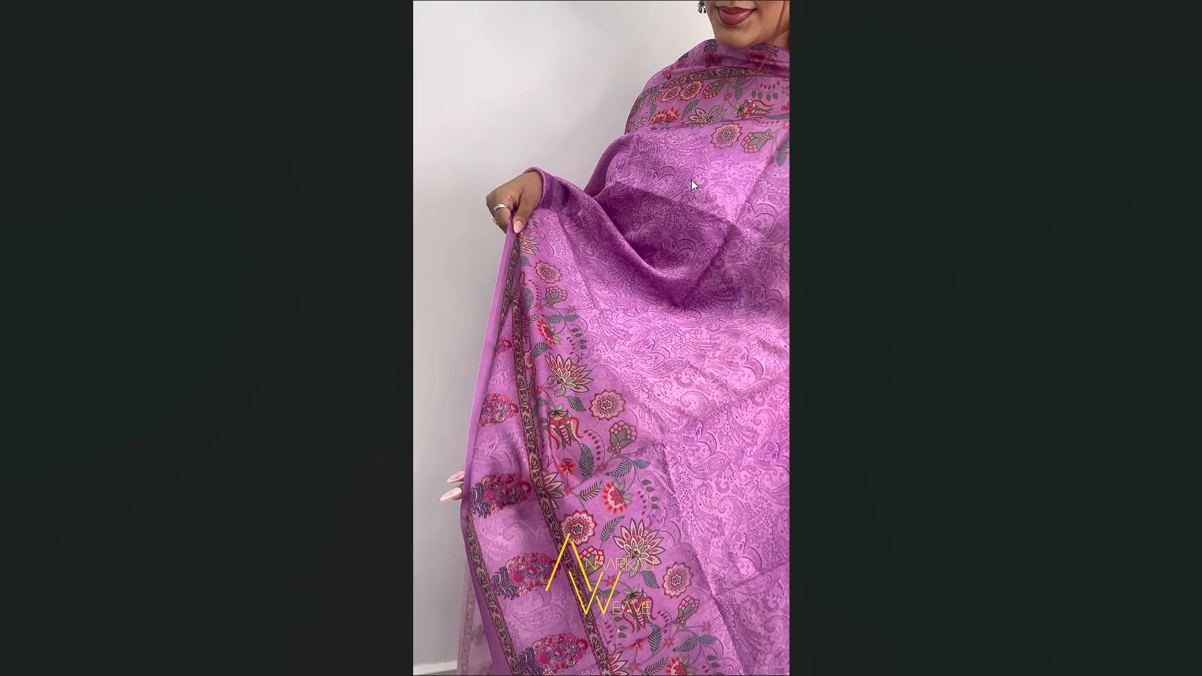
pyautogui.scroll(15, 471, 519)
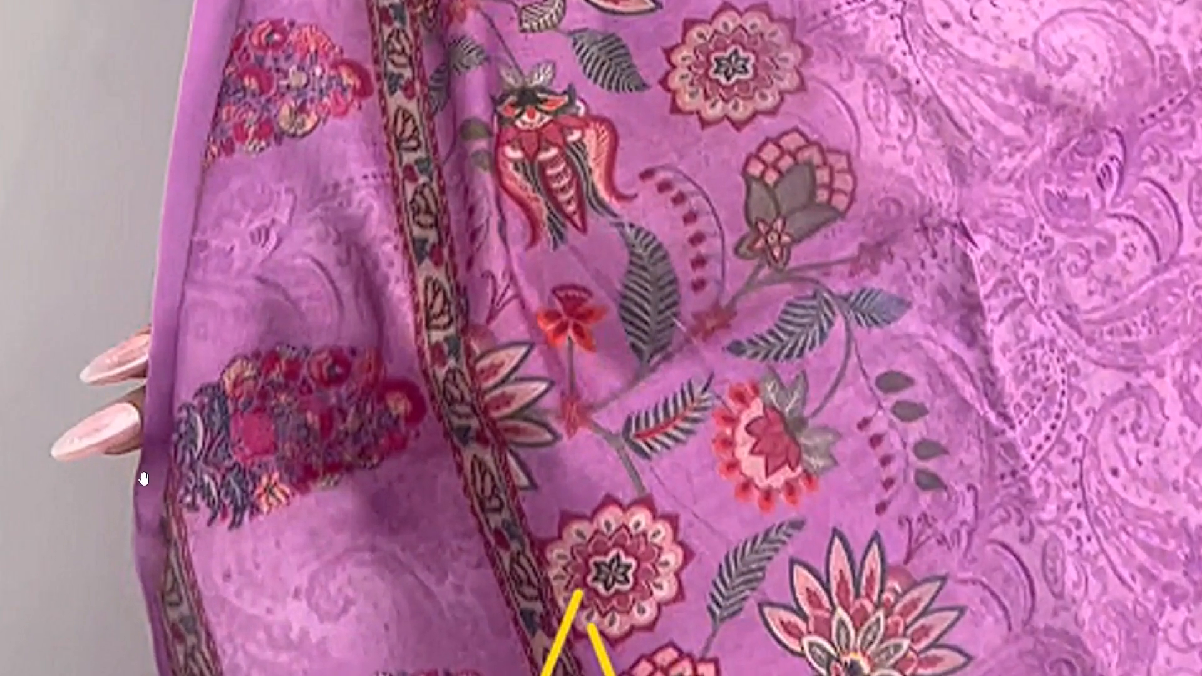
pyautogui.moveTo(139, 469); pyautogui.dragTo(395, 483)
pyautogui.scroll(9, 176, 477)
pyautogui.scroll(-6, 136, 387)
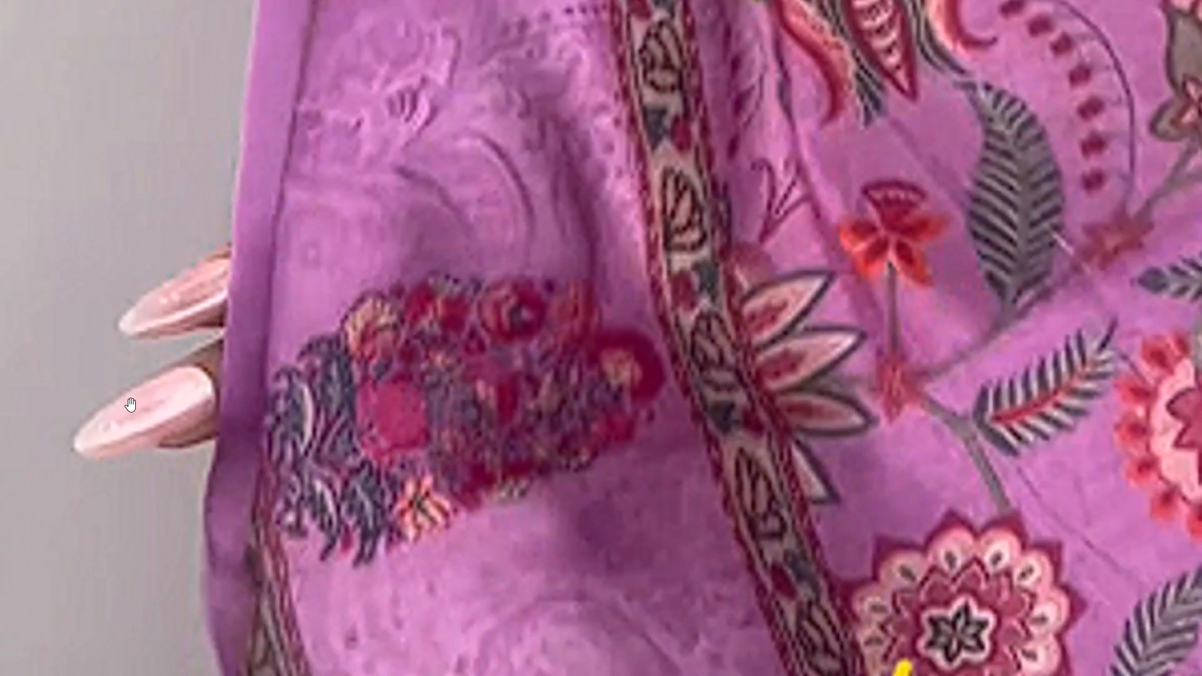
pyautogui.scroll(5, 128, 399)
pyautogui.scroll(-13, 128, 399)
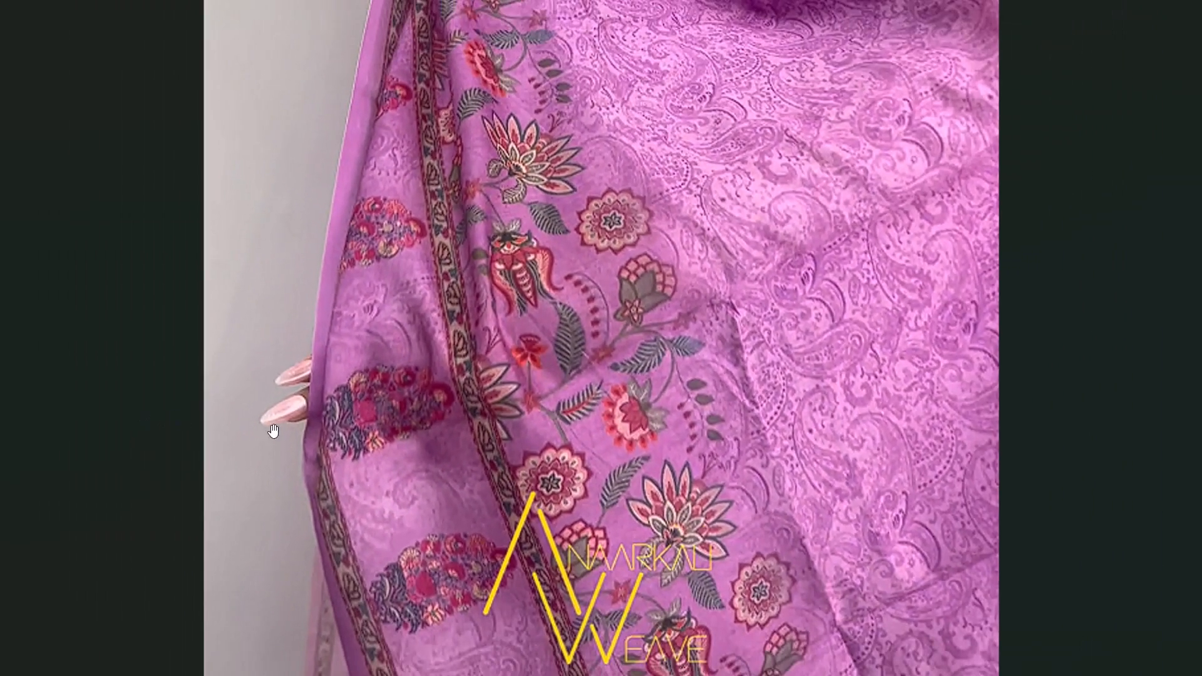
pyautogui.scroll(10, 395, 431)
pyautogui.scroll(-16, 83, 451)
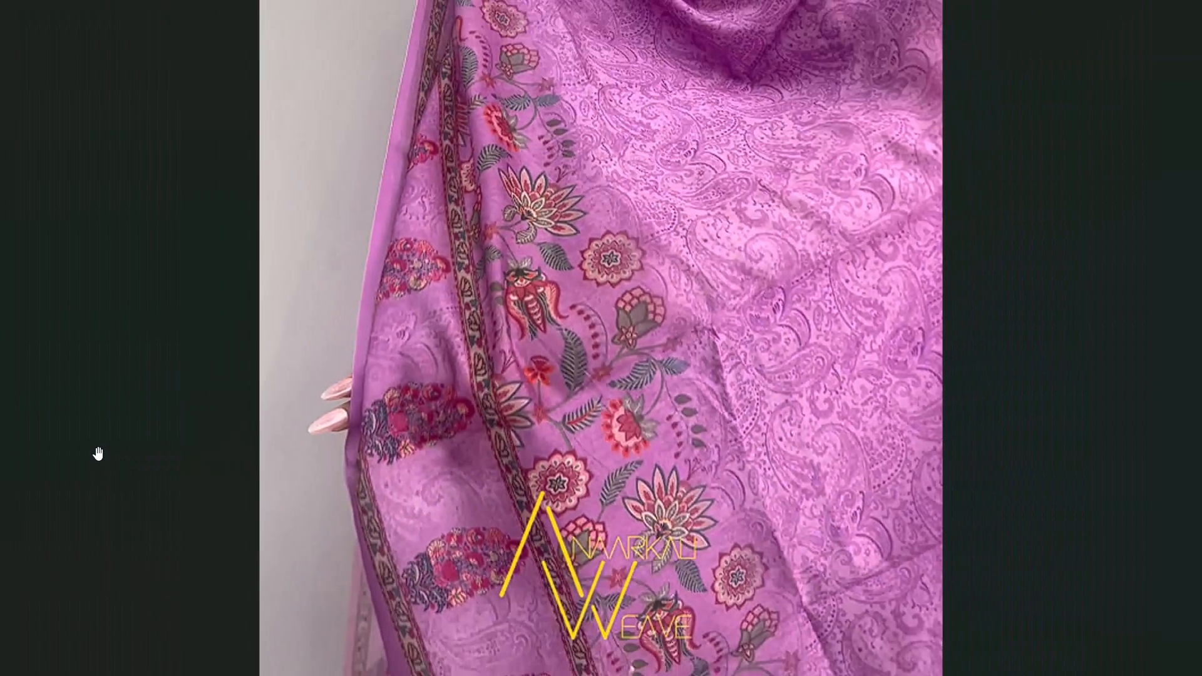
pyautogui.scroll(-9, 96, 447)
pyautogui.press('Left')
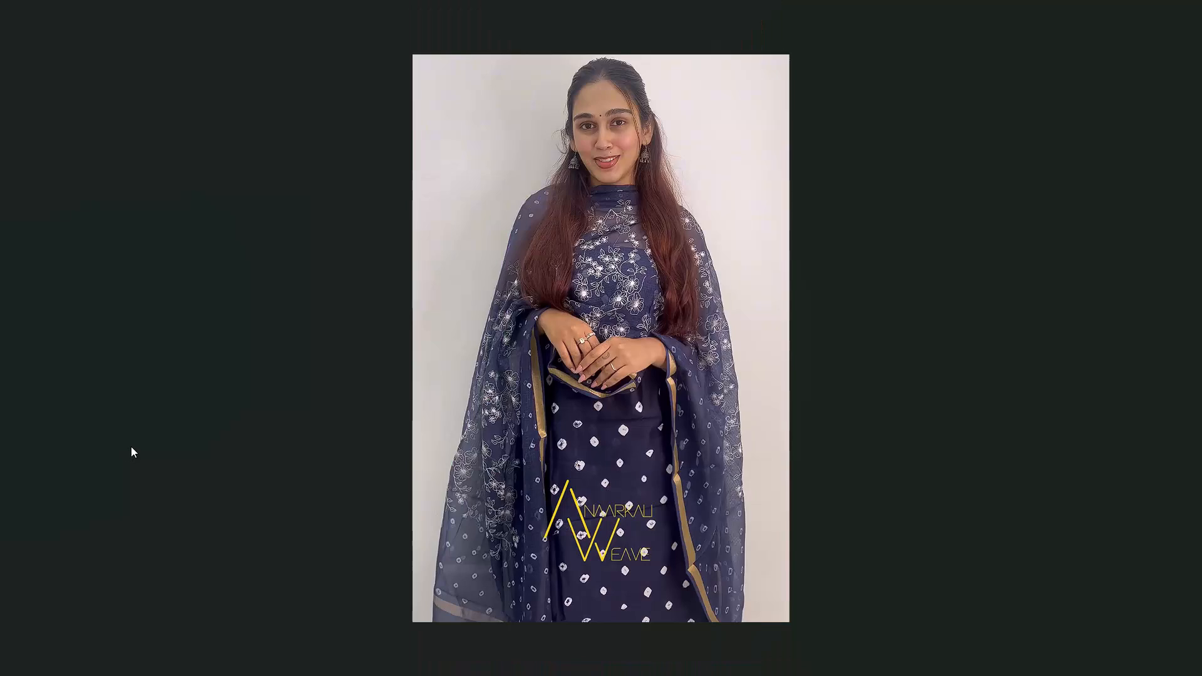
pyautogui.press('Right')
pyautogui.press('Left')
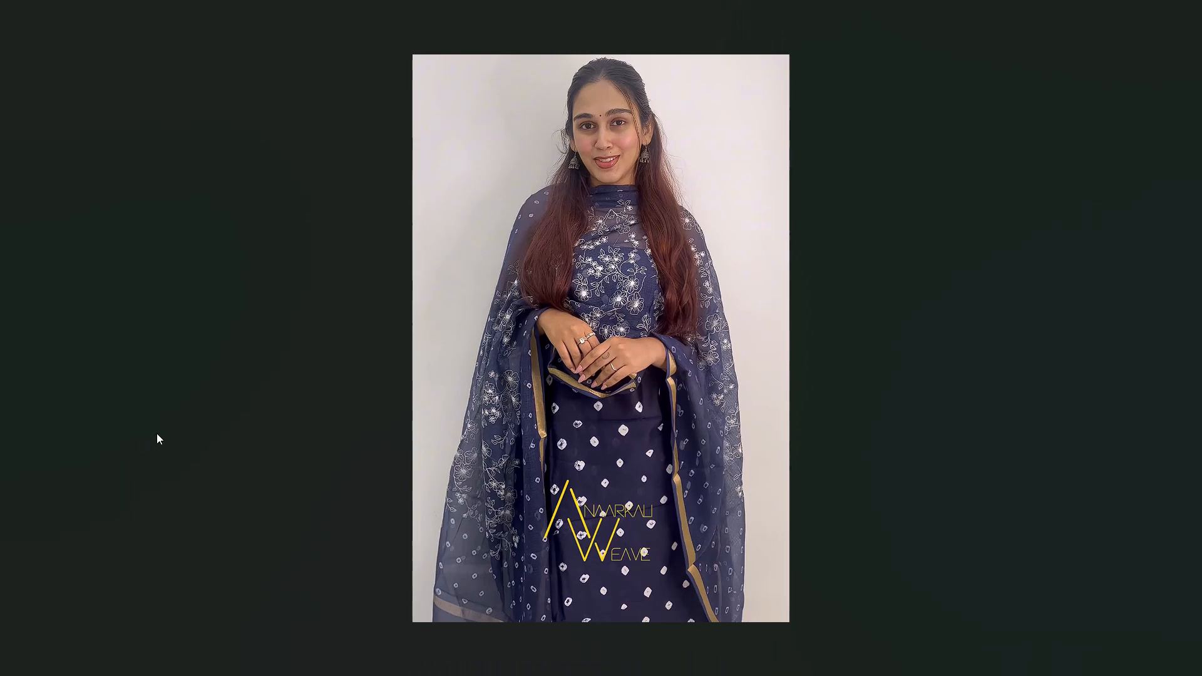
pyautogui.press('Right')
pyautogui.click(1201, 0)
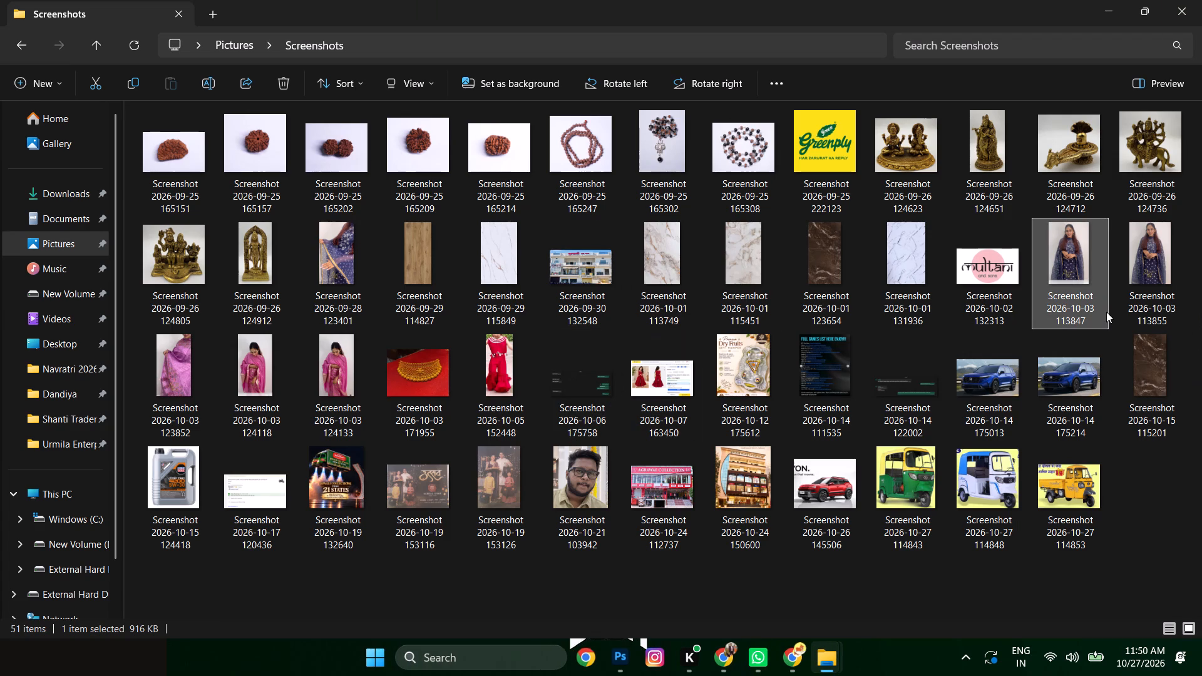
# Cut the storefront screenshot from the Screenshots folder and open the Resorces folder of Multani & Sons inside Digibazzar.
pyautogui.click(592, 275)
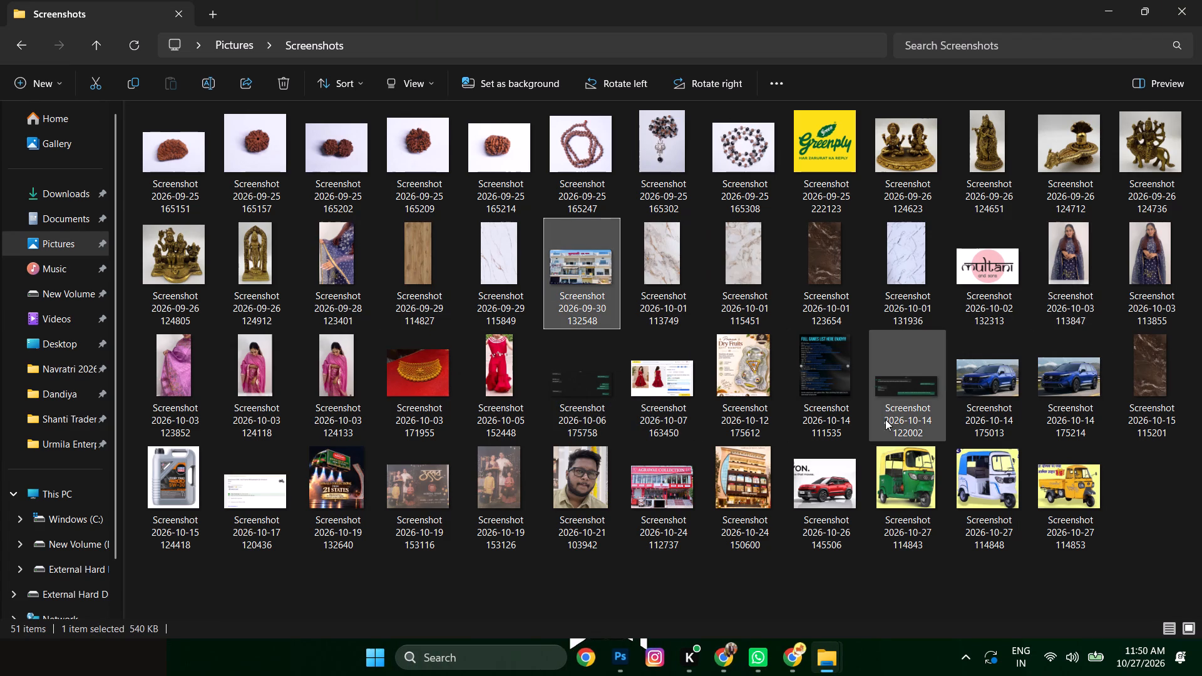
pyautogui.hotkey('ctrl', 'x')
pyautogui.moveTo(756, 299); pyautogui.dragTo(758, 292)
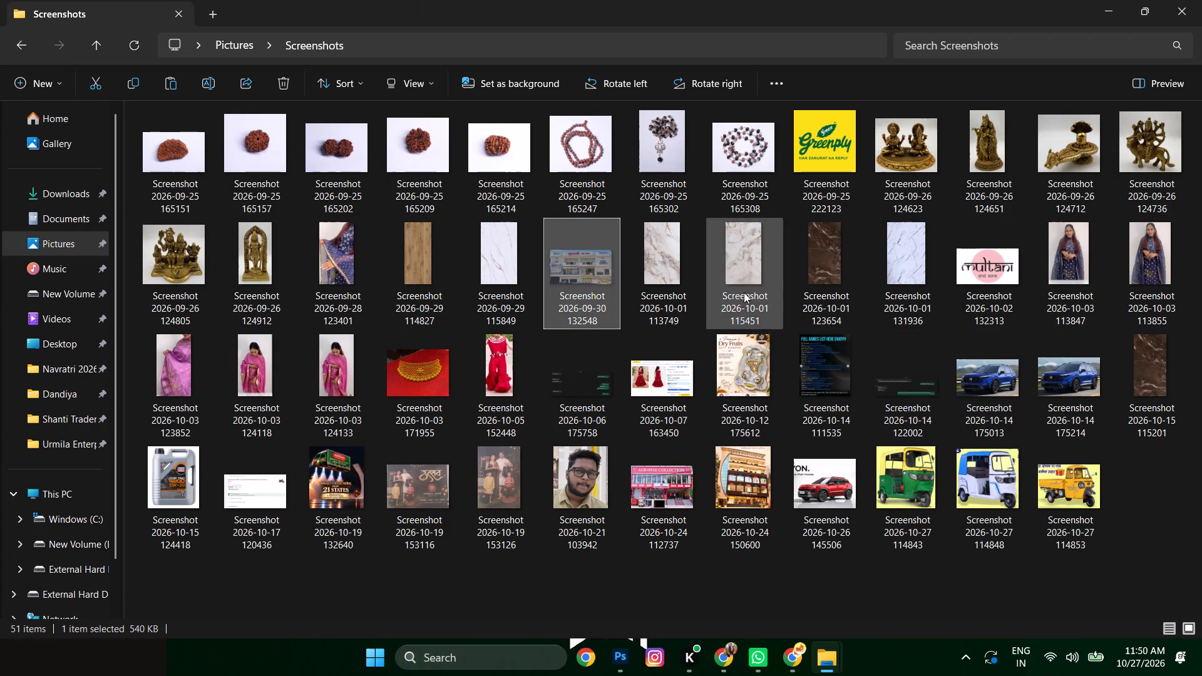
pyautogui.click(75, 423)
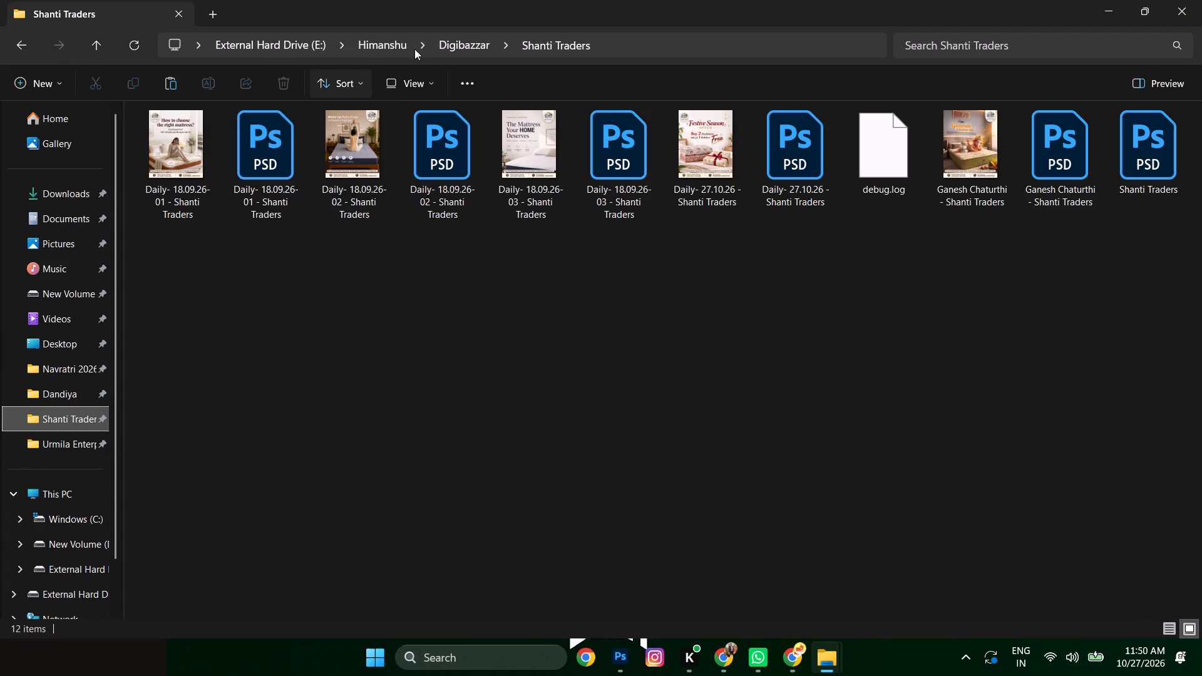
pyautogui.click(468, 43)
pyautogui.click(310, 279)
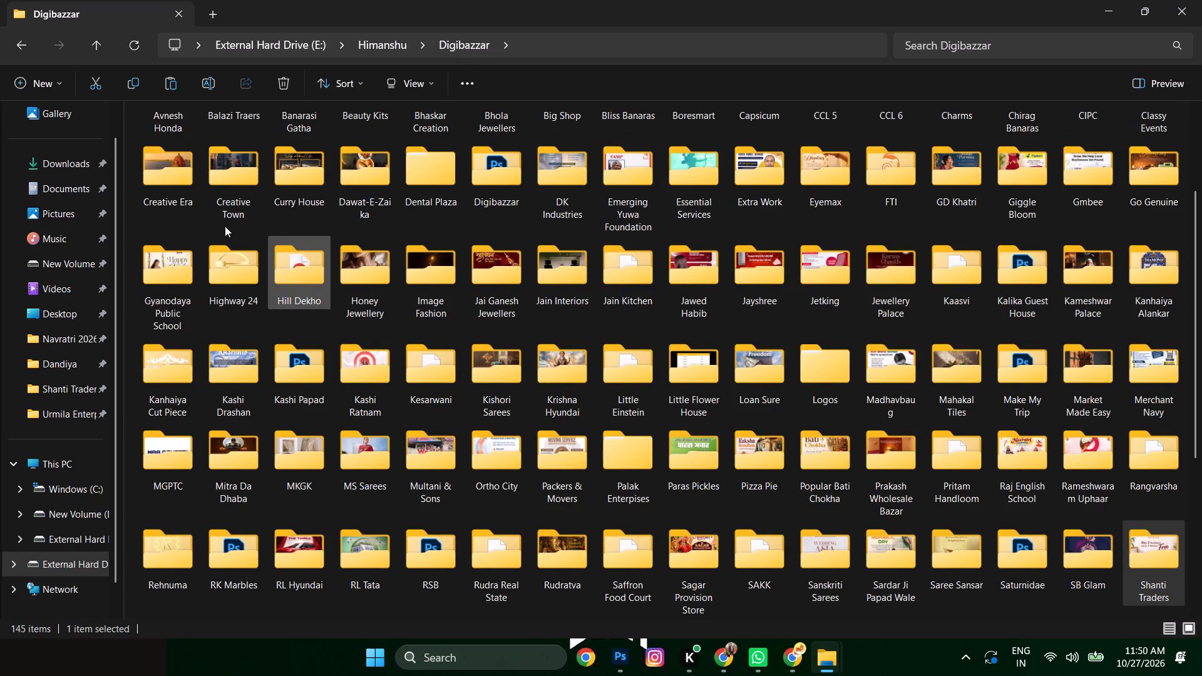
pyautogui.press('m')
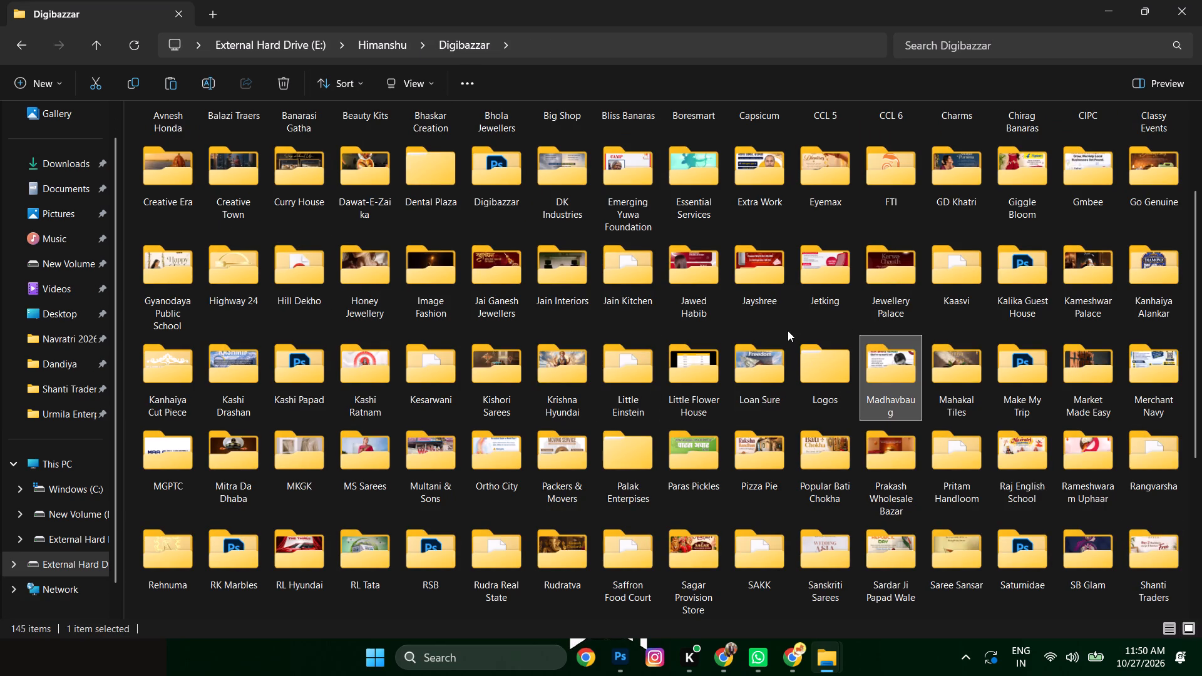
pyautogui.press('m')
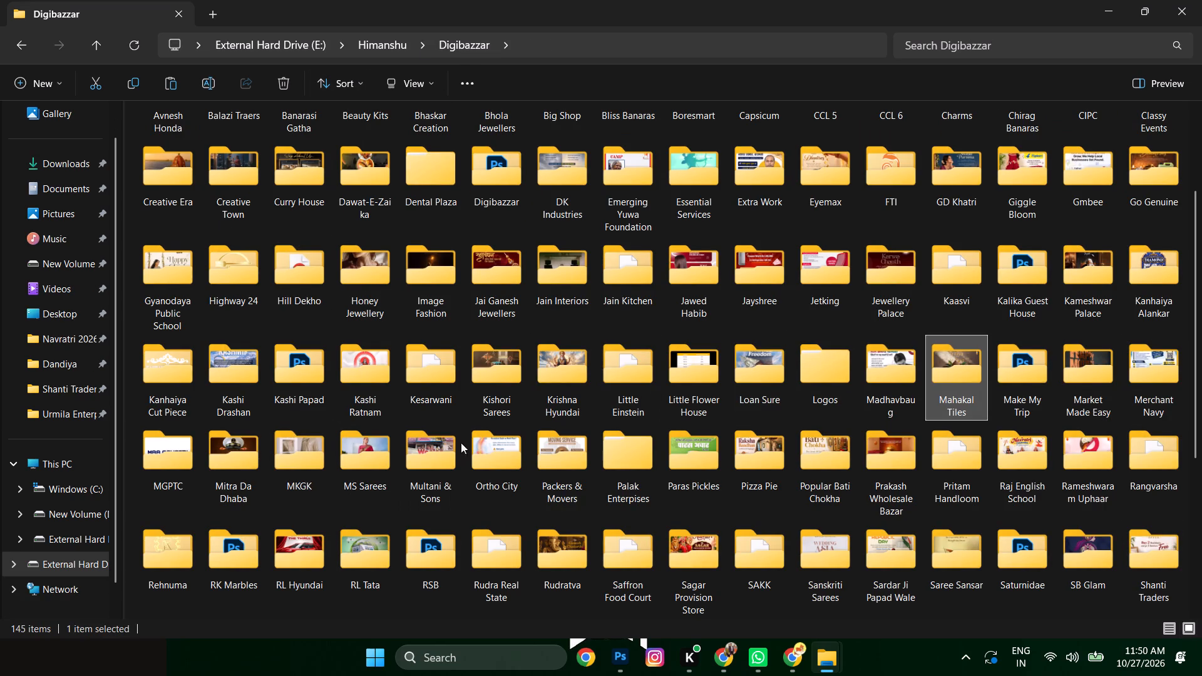
pyautogui.doubleClick(432, 443)
pyautogui.doubleClick(435, 446)
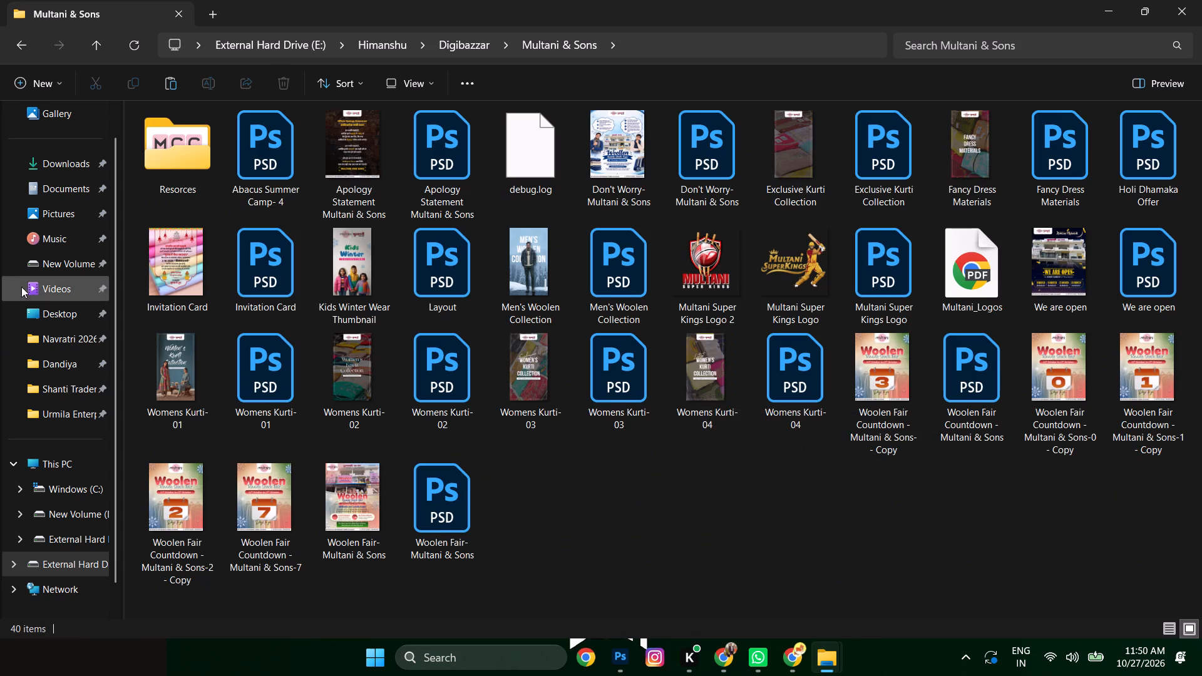
pyautogui.doubleClick(194, 146)
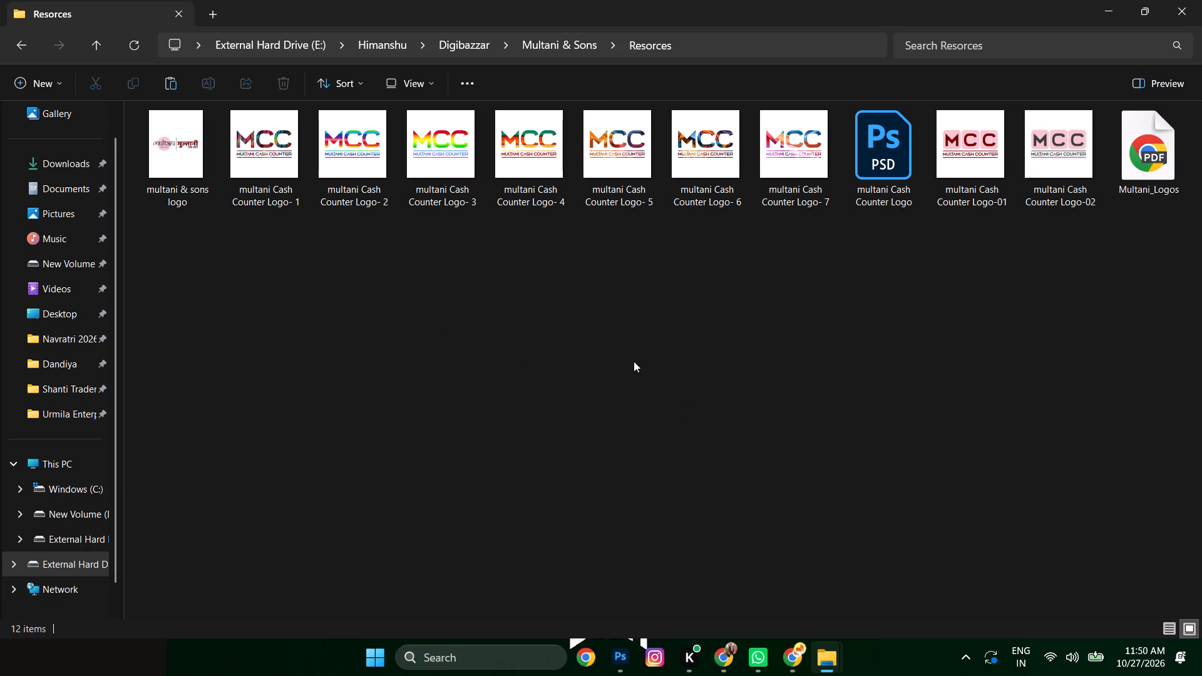
# Create a folder named Logos inside Resorces and move all the existing logo files into it.
pyautogui.rightClick(359, 356)
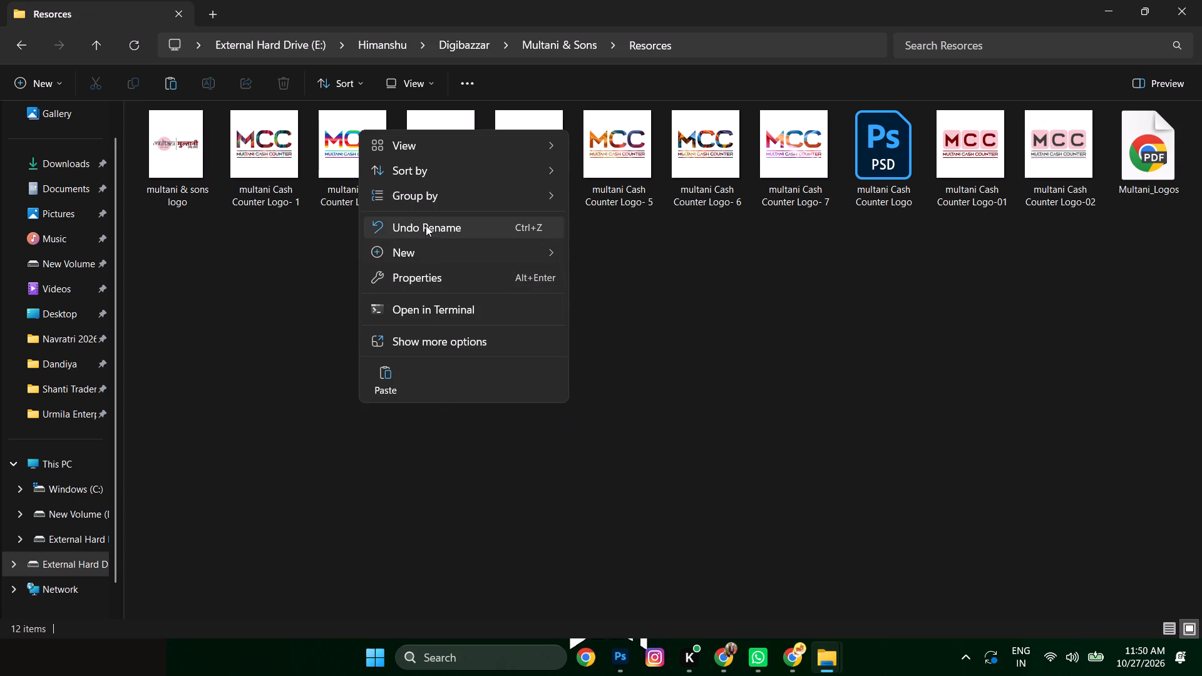
pyautogui.click(418, 248)
pyautogui.click(626, 253)
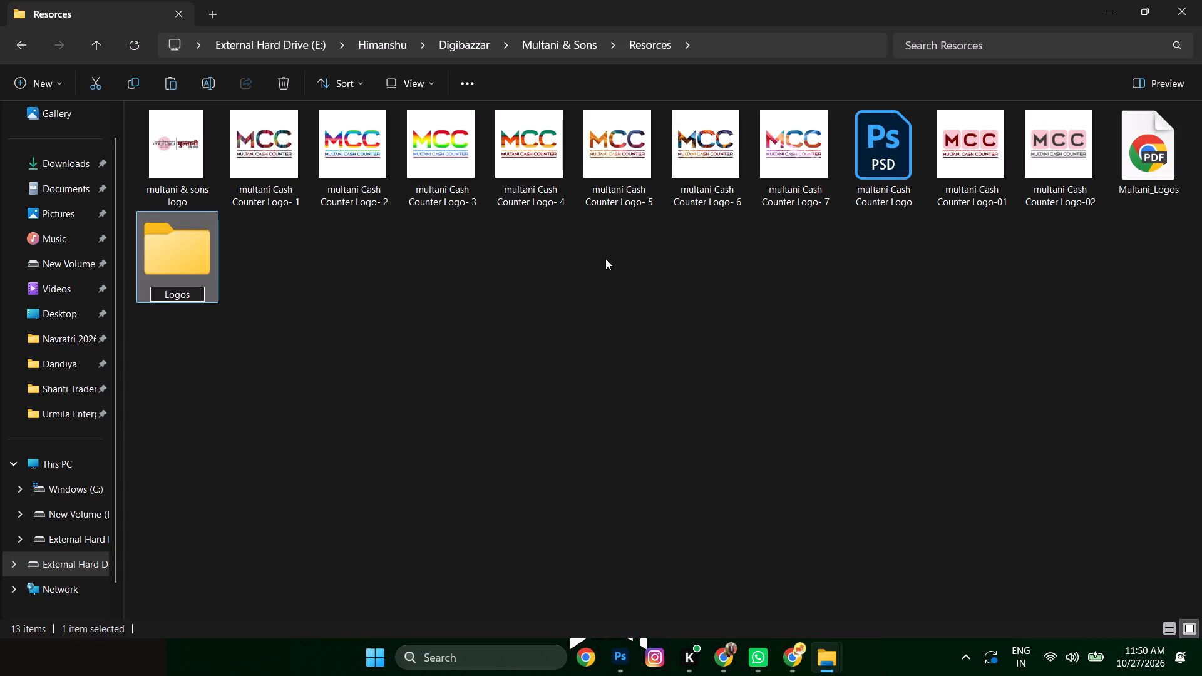
pyautogui.click(401, 391)
pyautogui.hotkey('ctrl', 'a')
pyautogui.keyDown('ctrl'); pyautogui.click(190, 253); pyautogui.keyUp('ctrl')
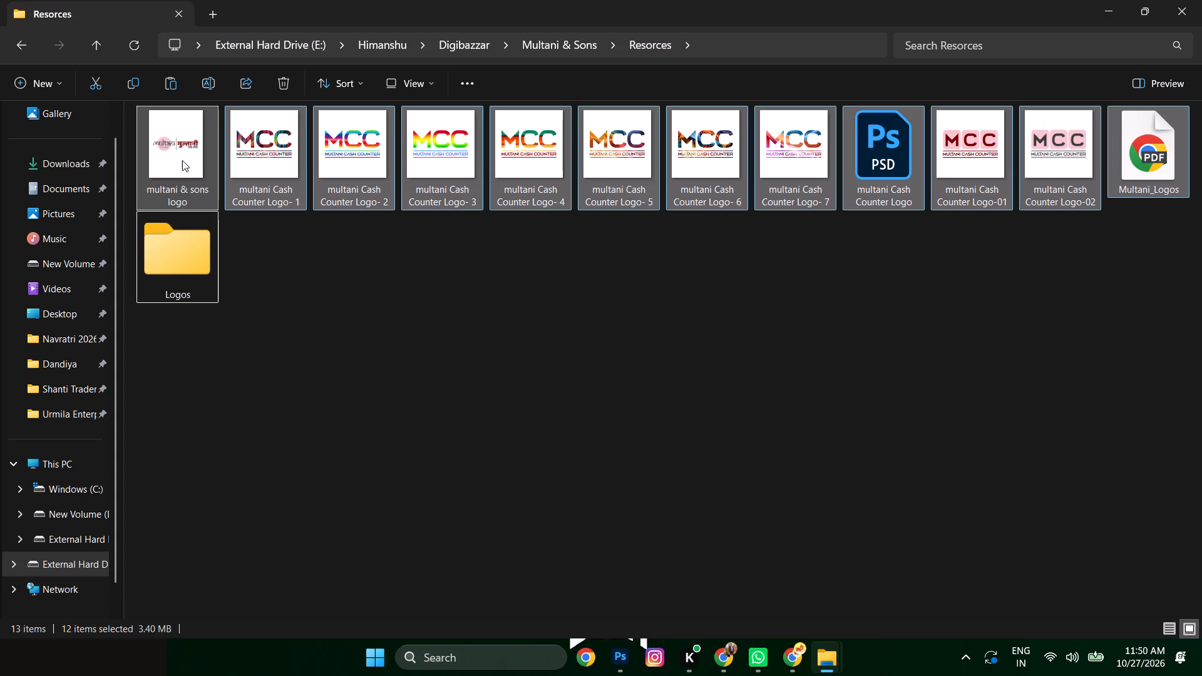
pyautogui.moveTo(182, 153); pyautogui.dragTo(171, 251)
# Paste the cut storefront screenshot into the Resorces folder and return to the Digibazzar folder.
pyautogui.click(503, 294)
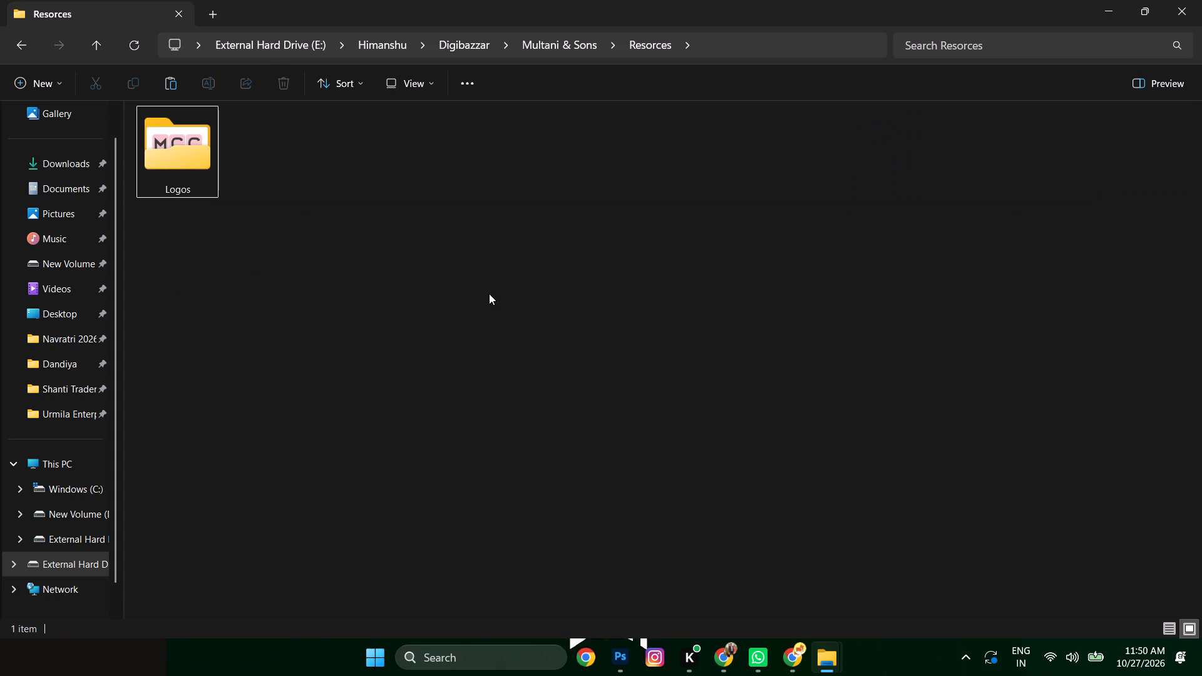
pyautogui.hotkey('ctrl', 'v')
pyautogui.click(446, 181)
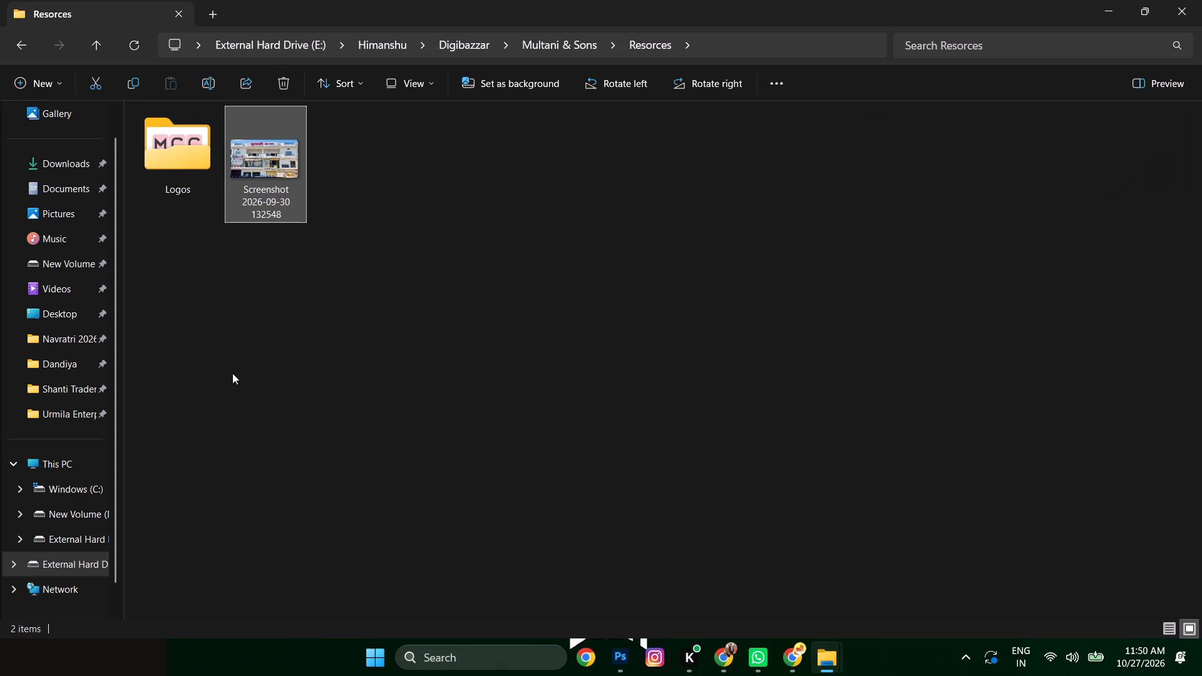
pyautogui.click(359, 260)
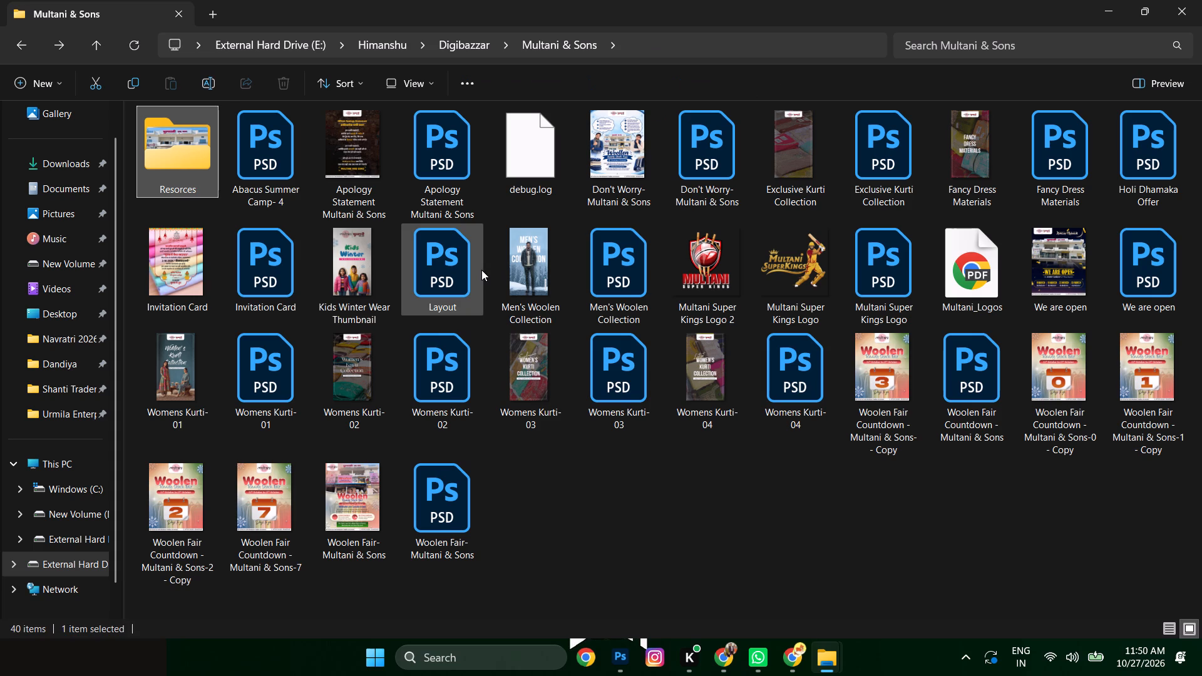
pyautogui.press('F5')
pyautogui.moveTo(742, 494); pyautogui.dragTo(747, 488)
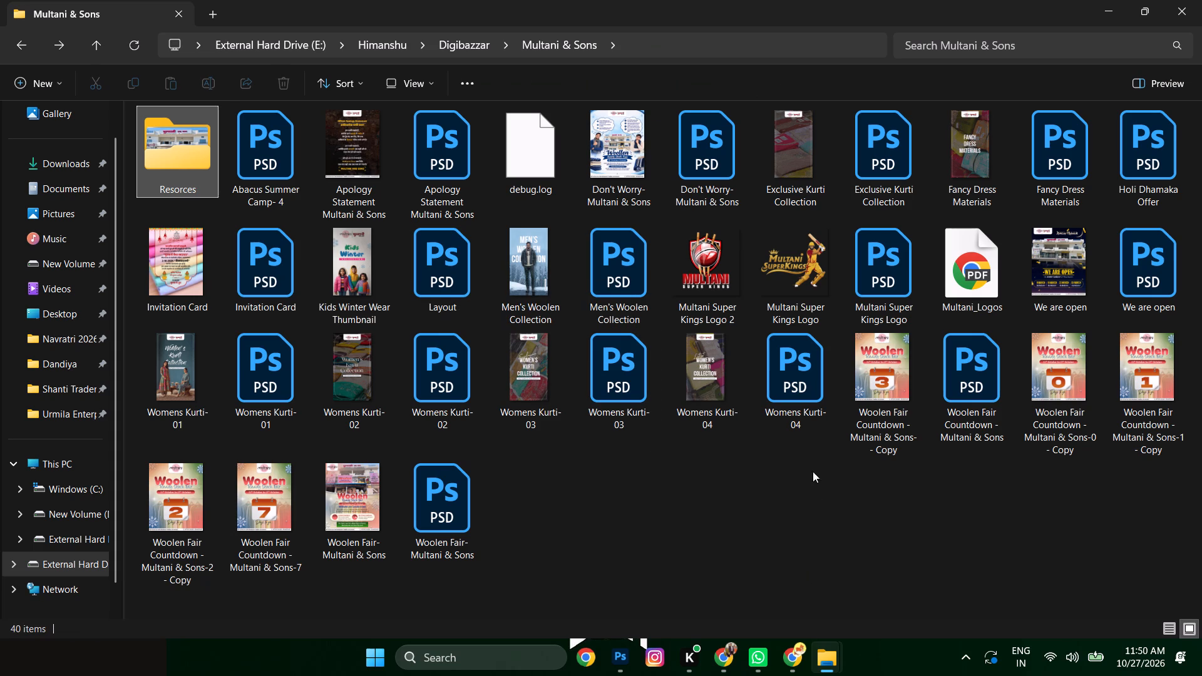
pyautogui.moveTo(729, 285); pyautogui.dragTo(722, 260)
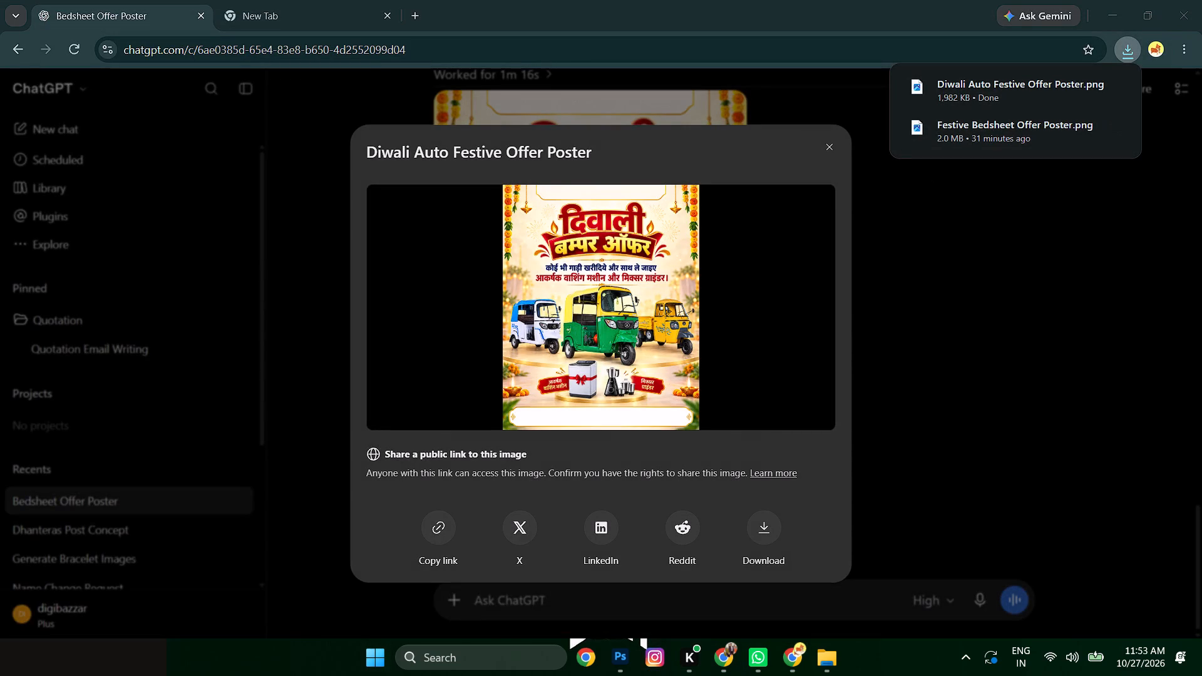
# Switch to Photoshop and delete the Navratri tagline, divider, heading and auto picture from the Urmila Enterprises Diwali Offer file, keeping logo and footer.
pyautogui.click(630, 653)
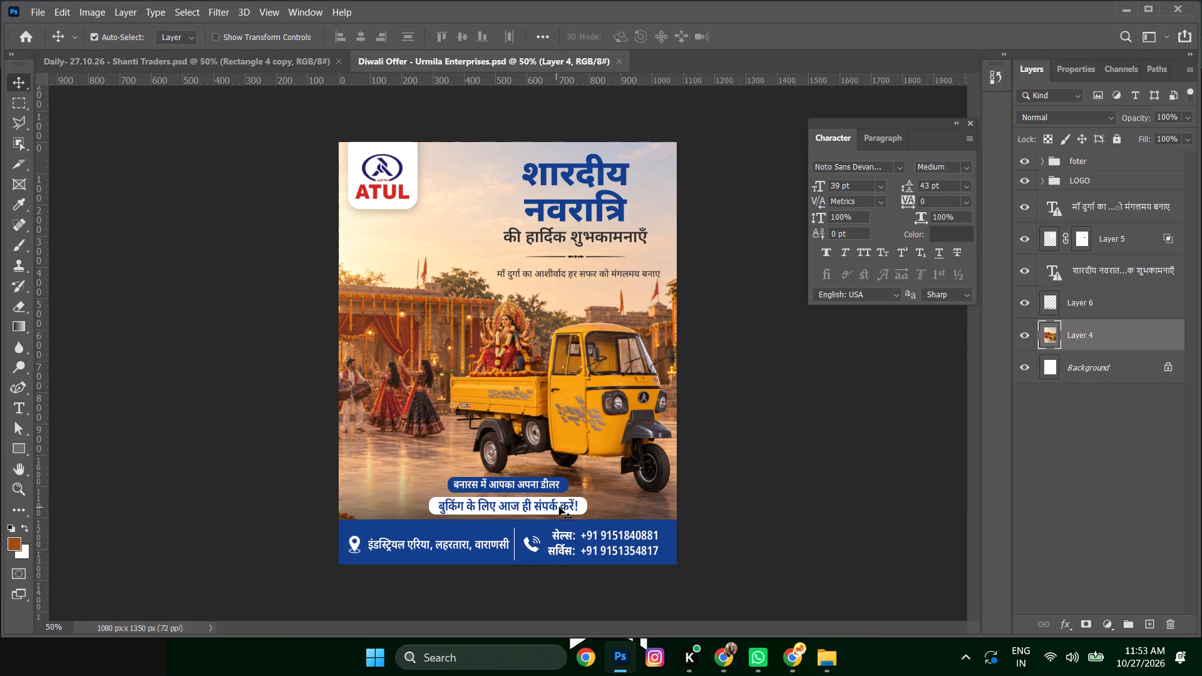
pyautogui.click(594, 394)
pyautogui.moveTo(513, 384); pyautogui.dragTo(498, 401)
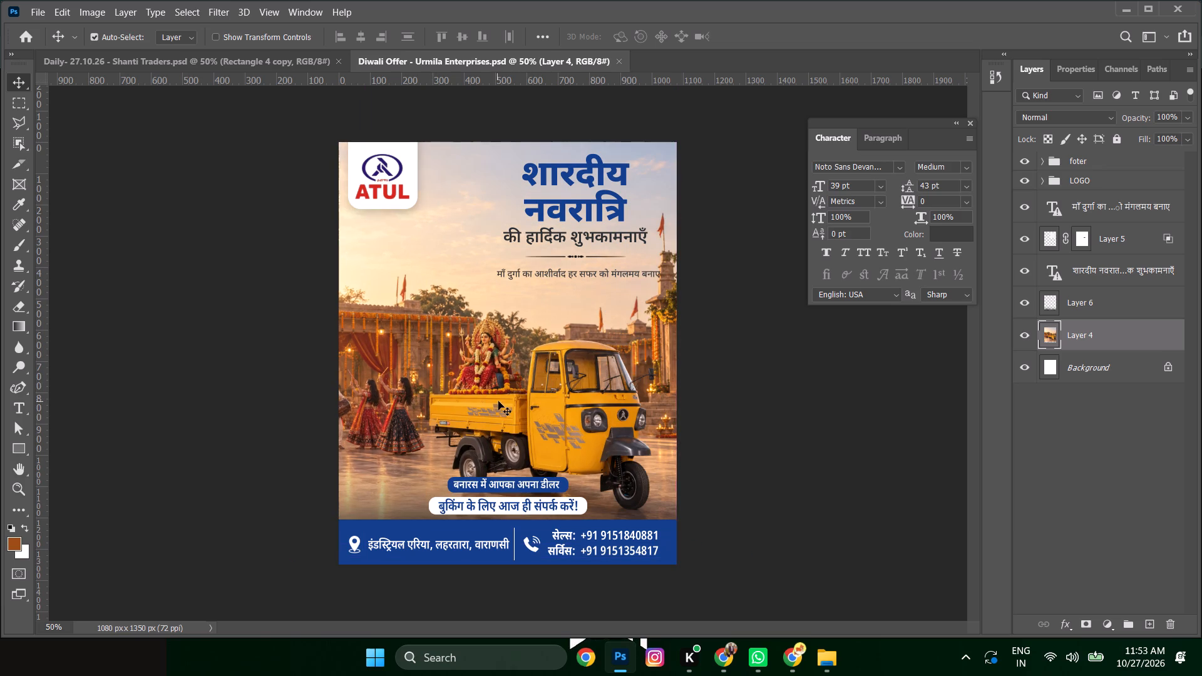
pyautogui.click(578, 273)
pyautogui.press('Delete')
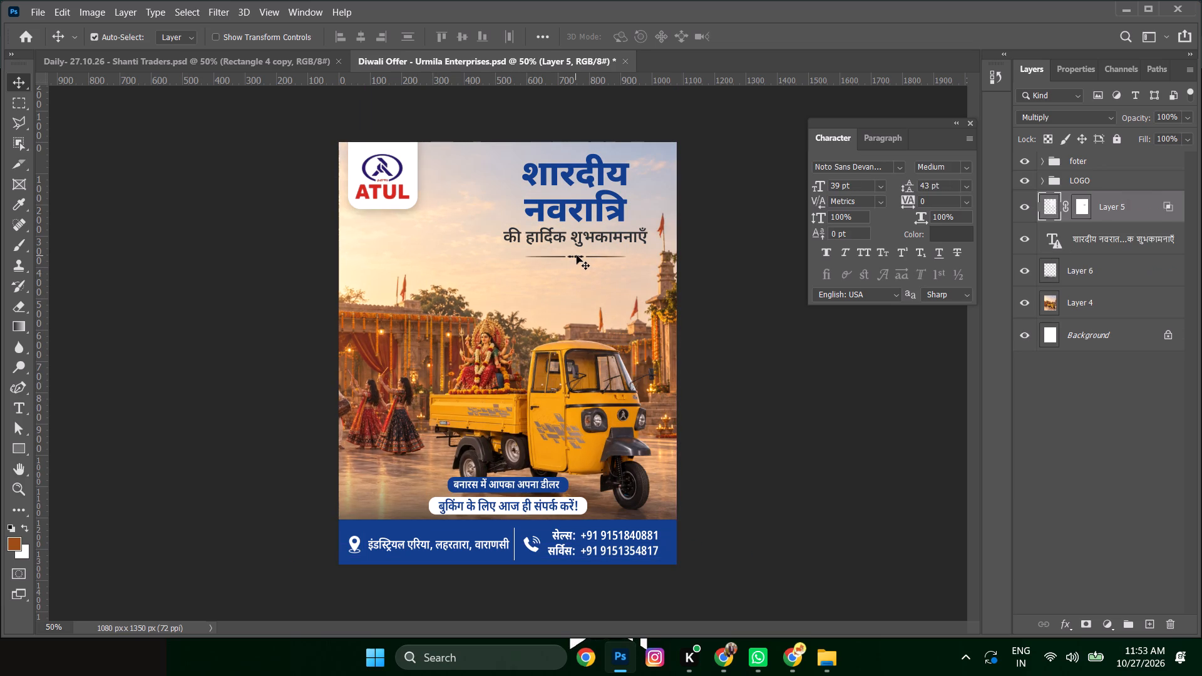
pyautogui.moveTo(577, 255); pyautogui.dragTo(573, 271)
pyautogui.press('Delete')
pyautogui.click(585, 239)
pyautogui.press('Delete')
pyautogui.click(582, 213)
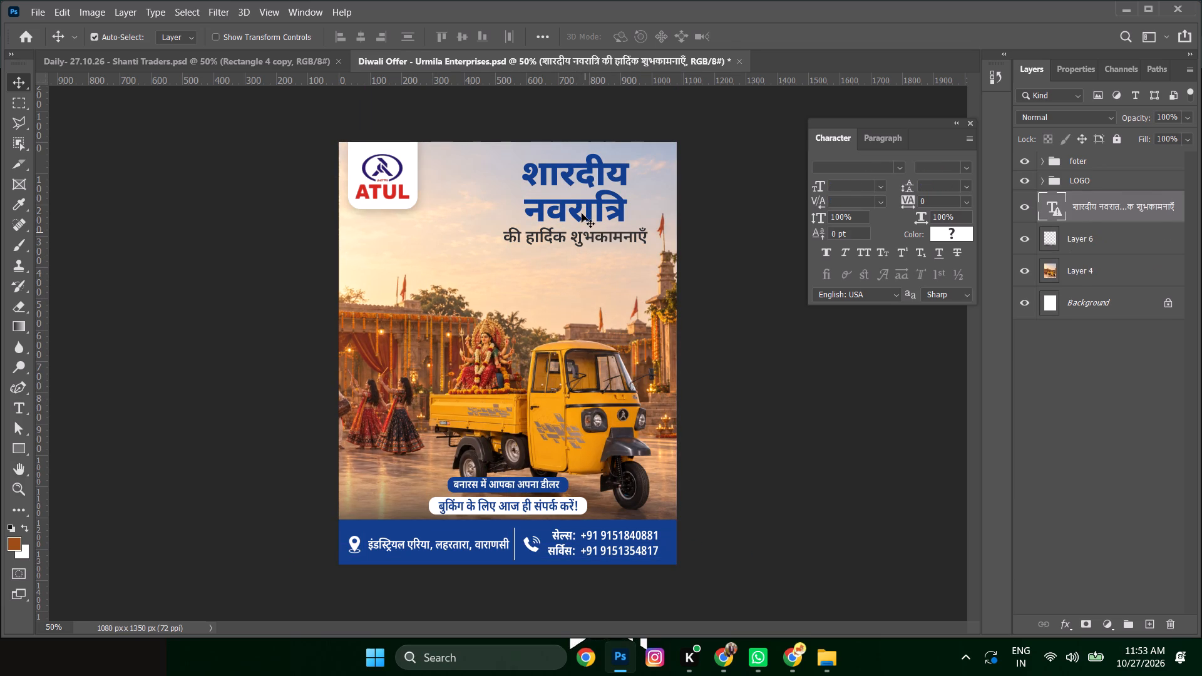
pyautogui.press('Delete')
pyautogui.moveTo(520, 293); pyautogui.dragTo(520, 287)
pyautogui.press('Delete')
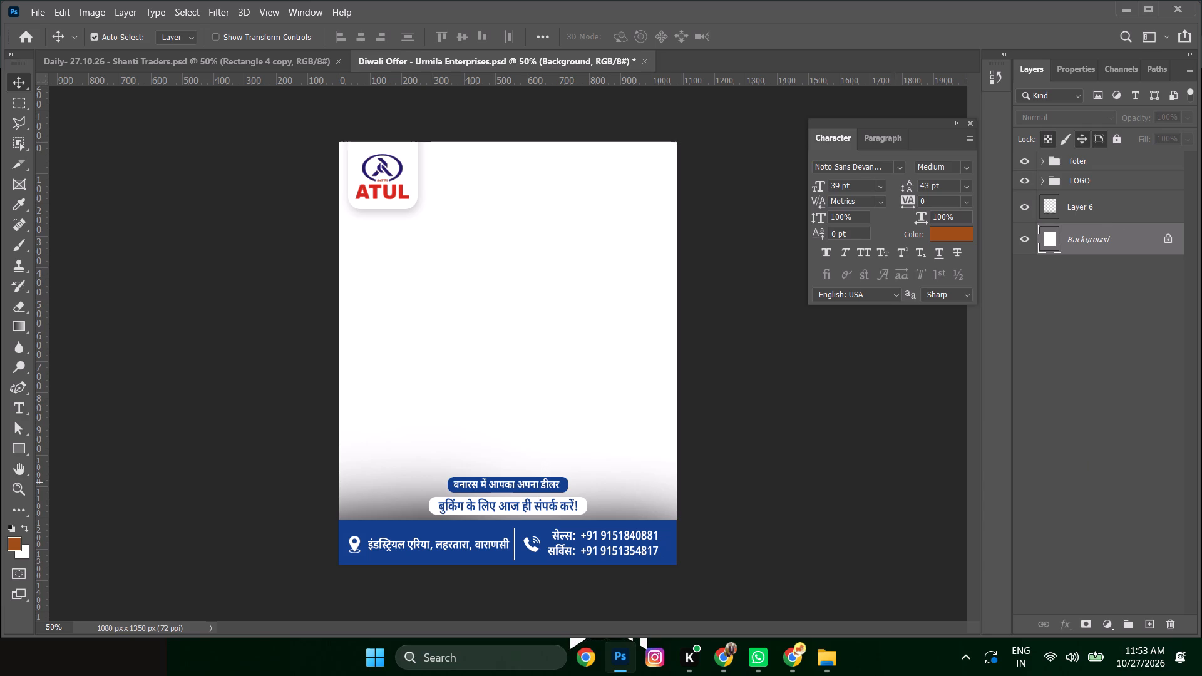
# Switch to File Explorer and bring up its open folder windows.
pyautogui.click(820, 645)
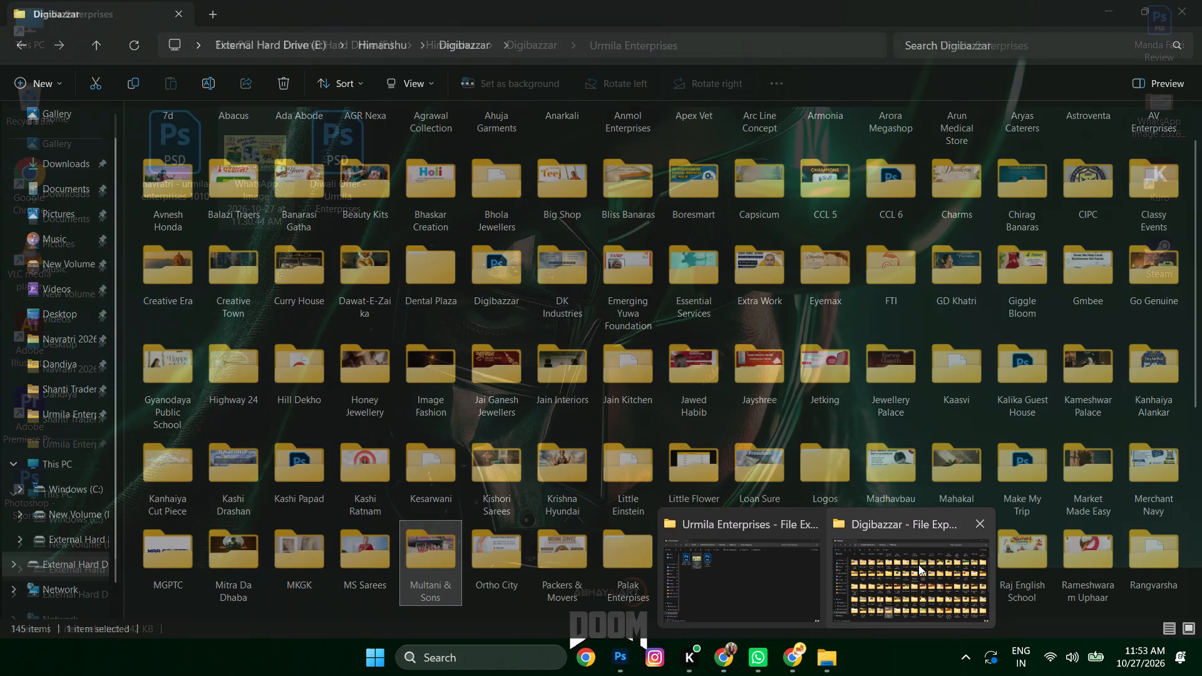
# Place the Diwali Auto Festive Offer Poster image from New Volume (D:) into the Diwali Offer - Urmila Enterprises document in Photoshop.
pyautogui.click(918, 565)
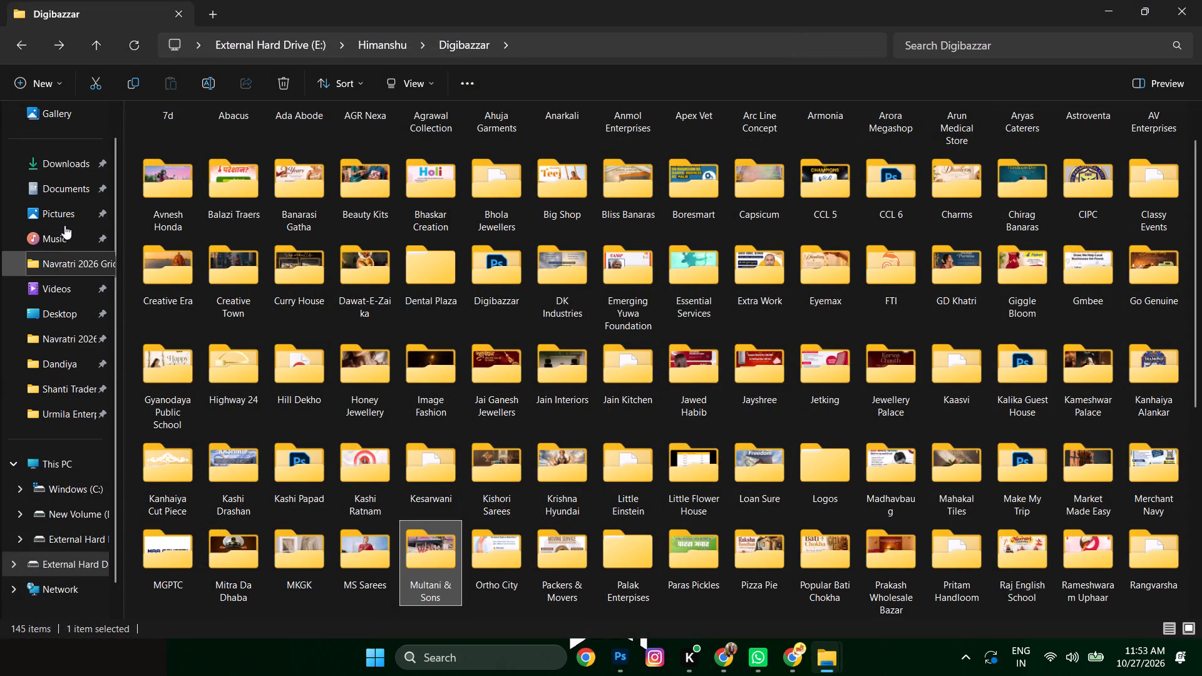
pyautogui.click(80, 519)
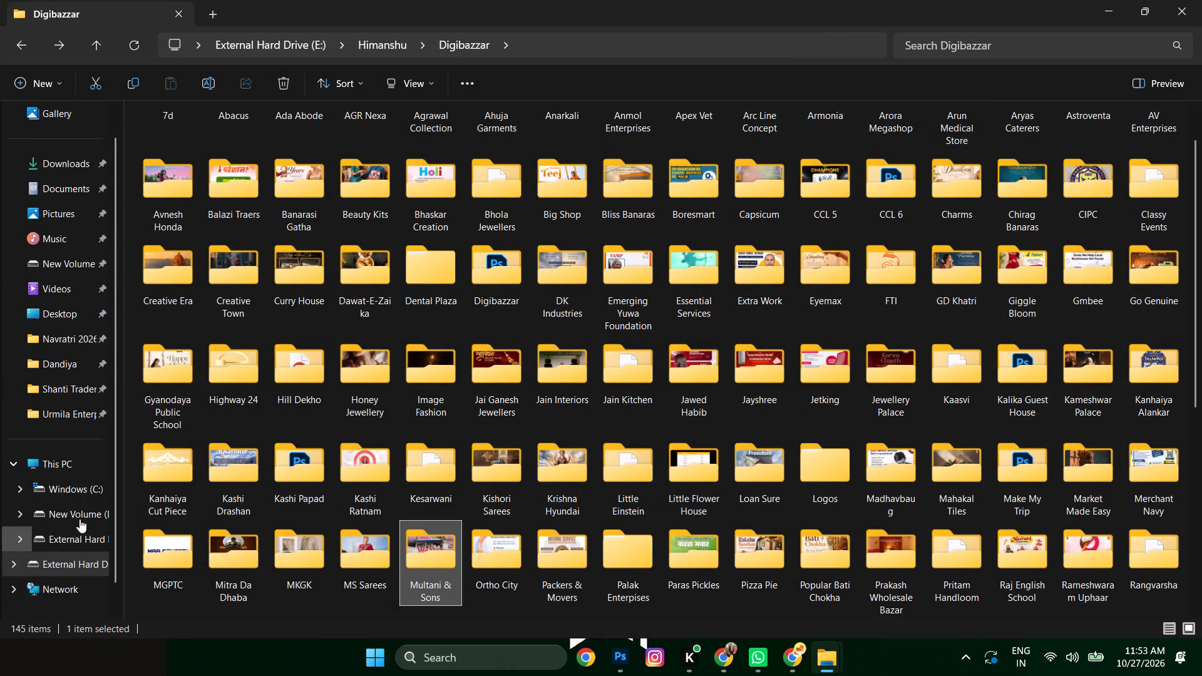
pyautogui.moveTo(384, 384); pyautogui.dragTo(380, 375)
pyautogui.click(207, 185)
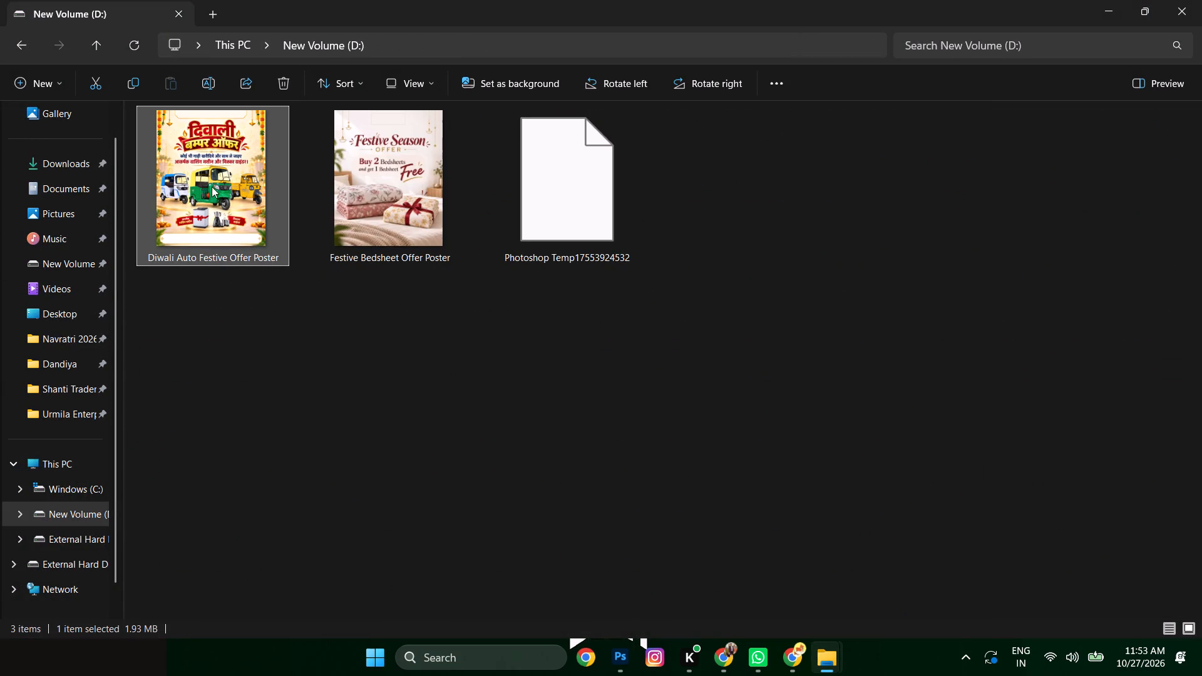
pyautogui.moveTo(212, 177); pyautogui.dragTo(538, 454)
pyautogui.press('Return')
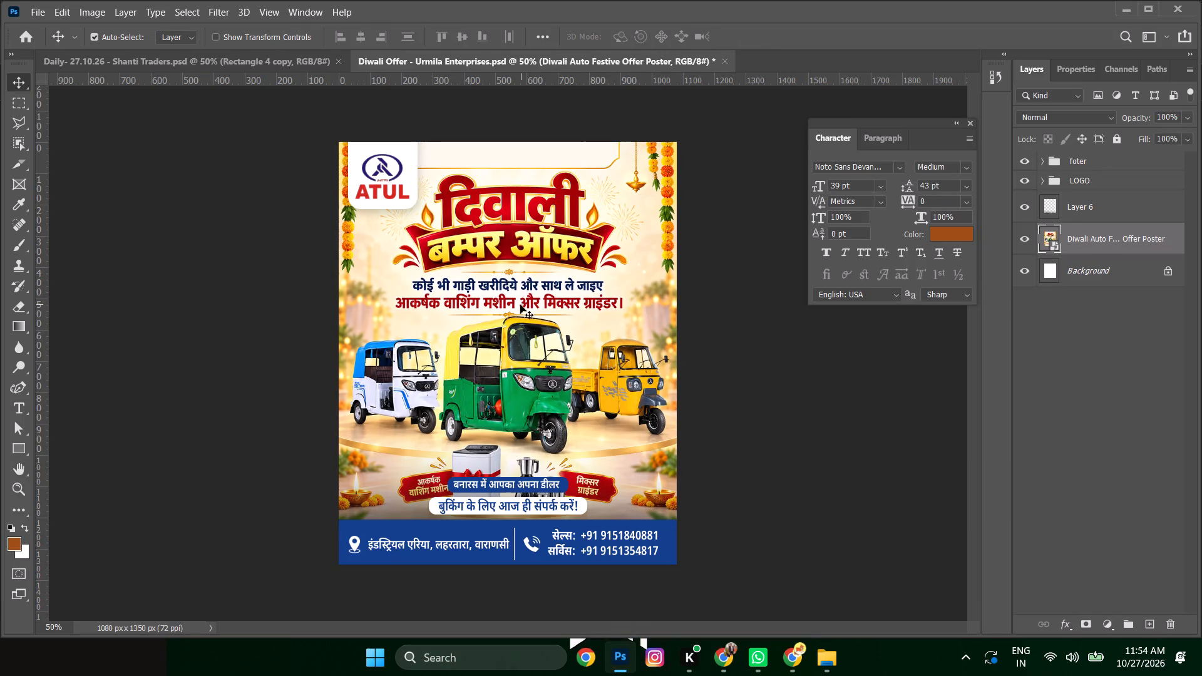
# Rasterize the placed Diwali Auto Festive Offer Poster layer and move it down below the ATUL logo.
pyautogui.click(534, 285)
pyautogui.rightClick(1120, 237)
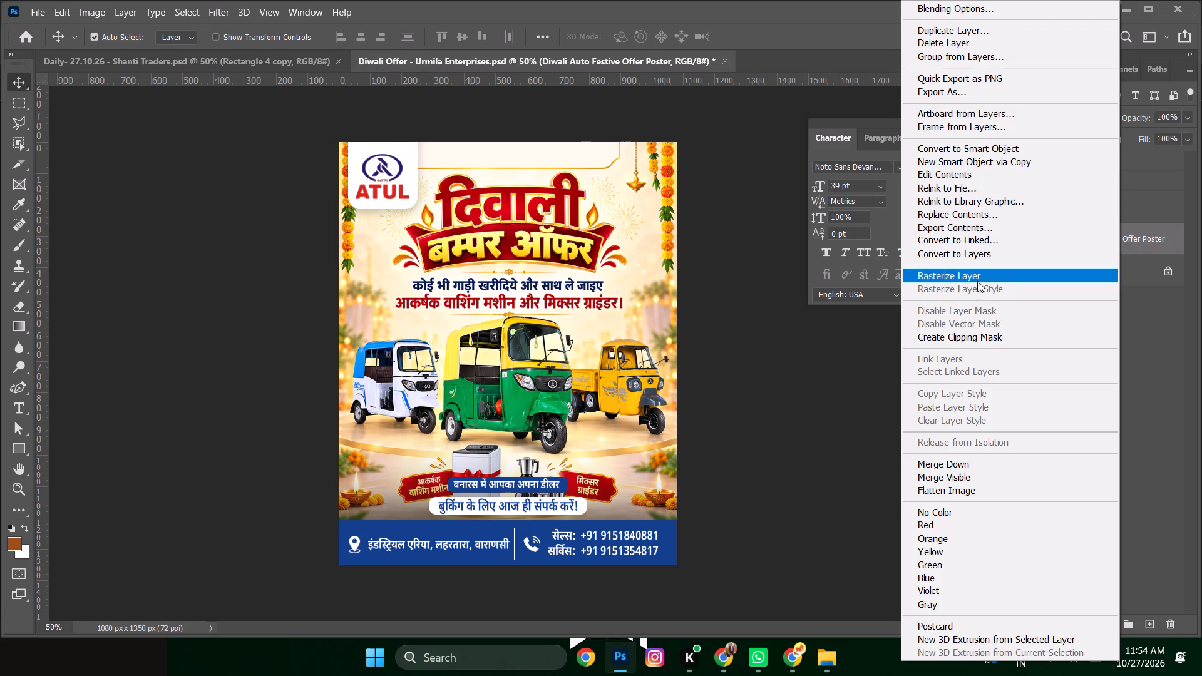
pyautogui.click(979, 277)
pyautogui.moveTo(556, 259); pyautogui.dragTo(571, 355)
# Remove the gold frame line above the दिवाली heading with the Spot Healing Brush, from its left end to its right end.
pyautogui.keyDown('alt'); pyautogui.scroll(10, 498, 277); pyautogui.keyUp('alt')
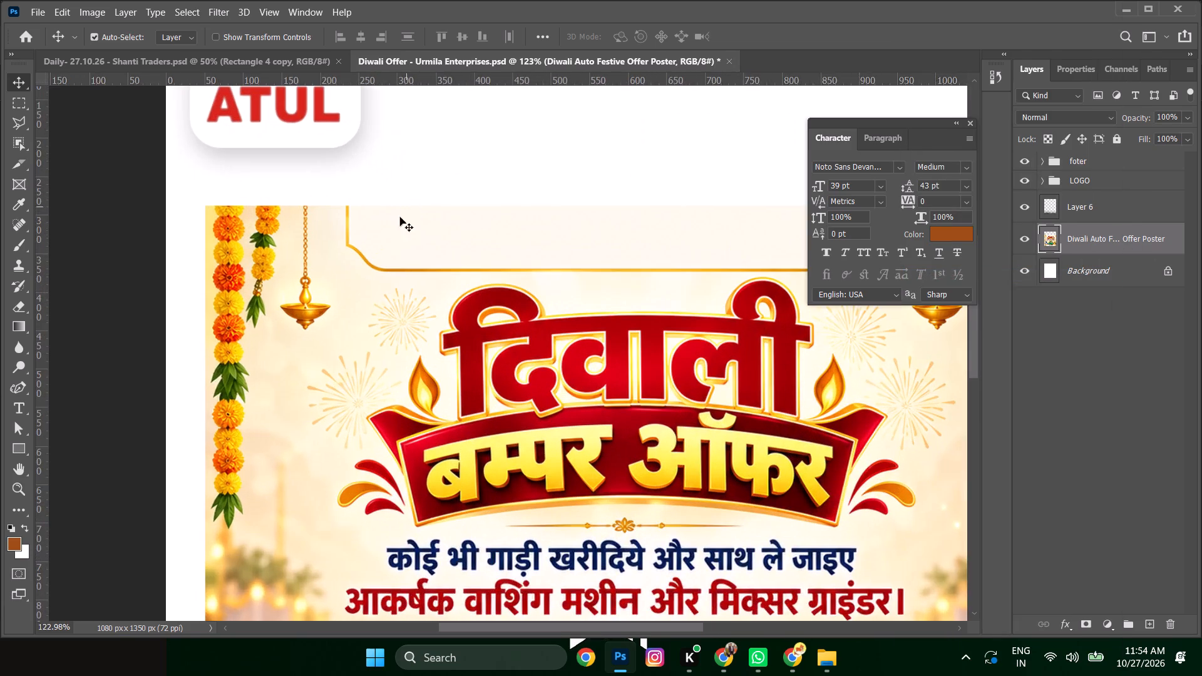
pyautogui.press('space')
pyautogui.press('space')
pyautogui.press('space')
pyautogui.press('space')
pyautogui.press('space')
pyautogui.press('space')
pyautogui.moveTo(426, 233); pyautogui.dragTo(349, 251)
pyautogui.moveTo(11, 223); pyautogui.dragTo(19, 222)
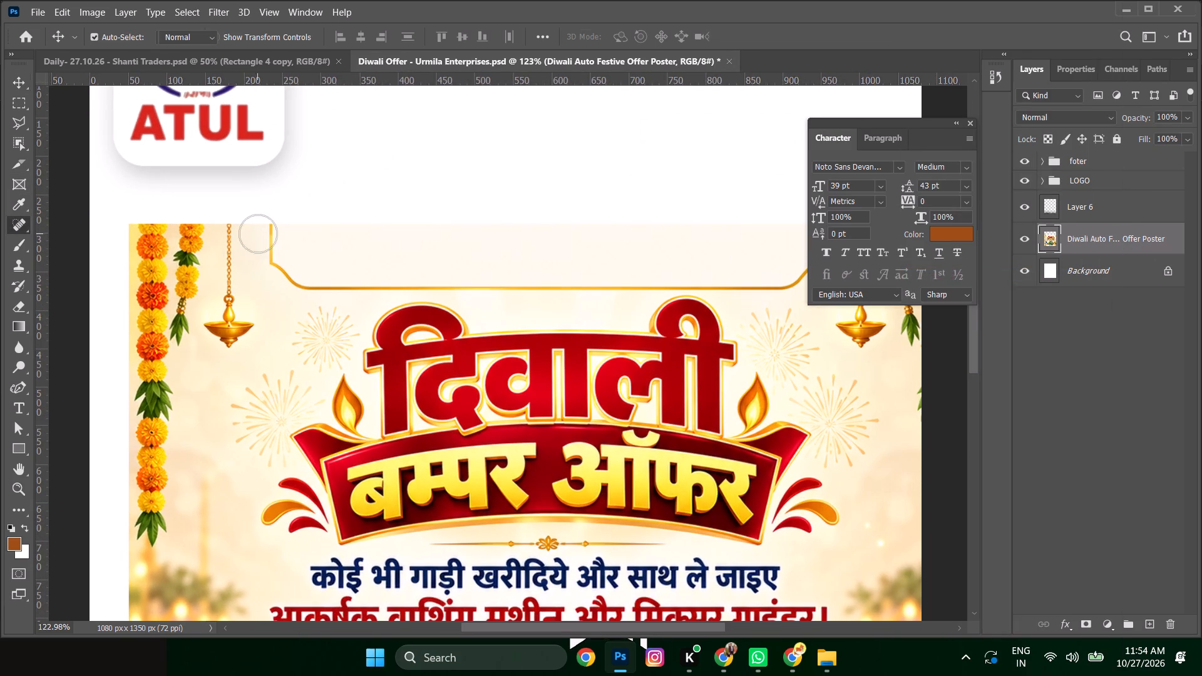
pyautogui.moveTo(273, 223); pyautogui.dragTo(361, 285)
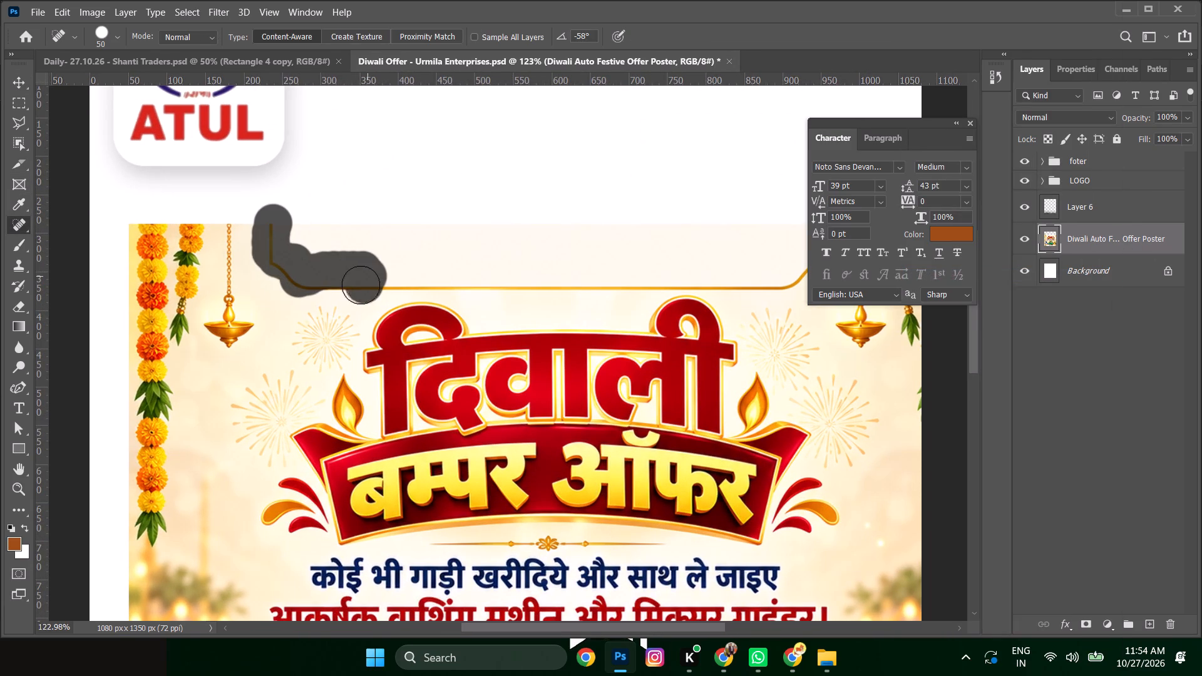
pyautogui.moveTo(361, 285); pyautogui.dragTo(501, 284)
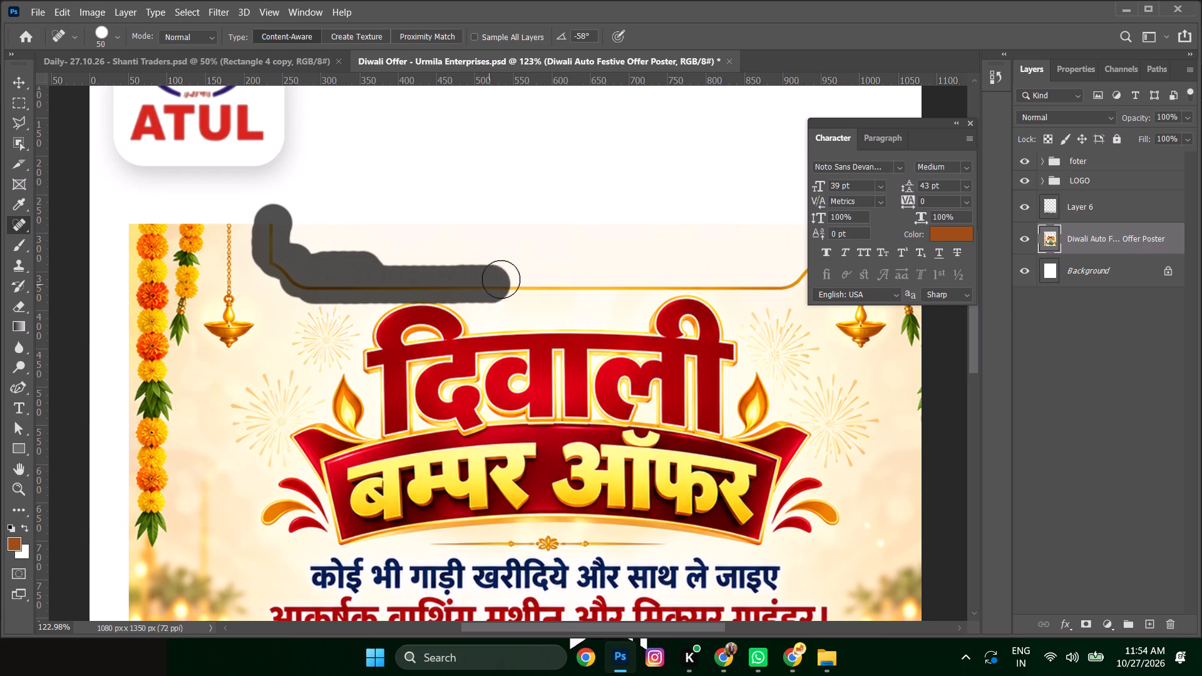
pyautogui.moveTo(322, 280); pyautogui.dragTo(385, 284)
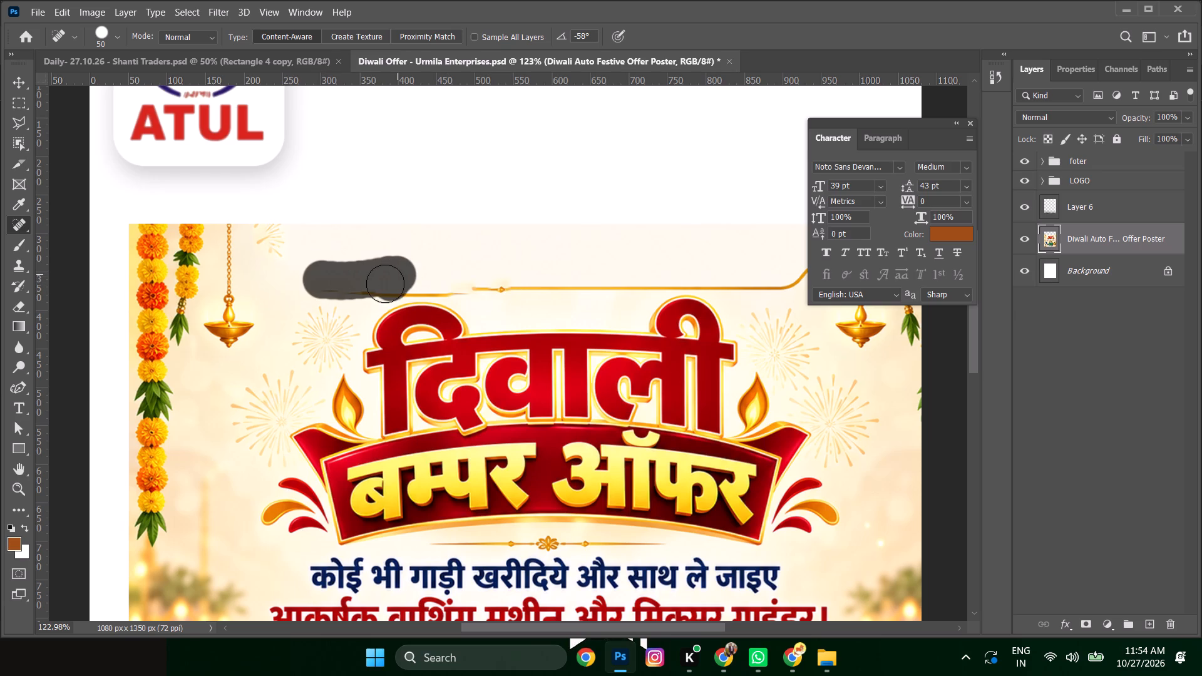
pyautogui.moveTo(385, 284); pyautogui.dragTo(656, 282)
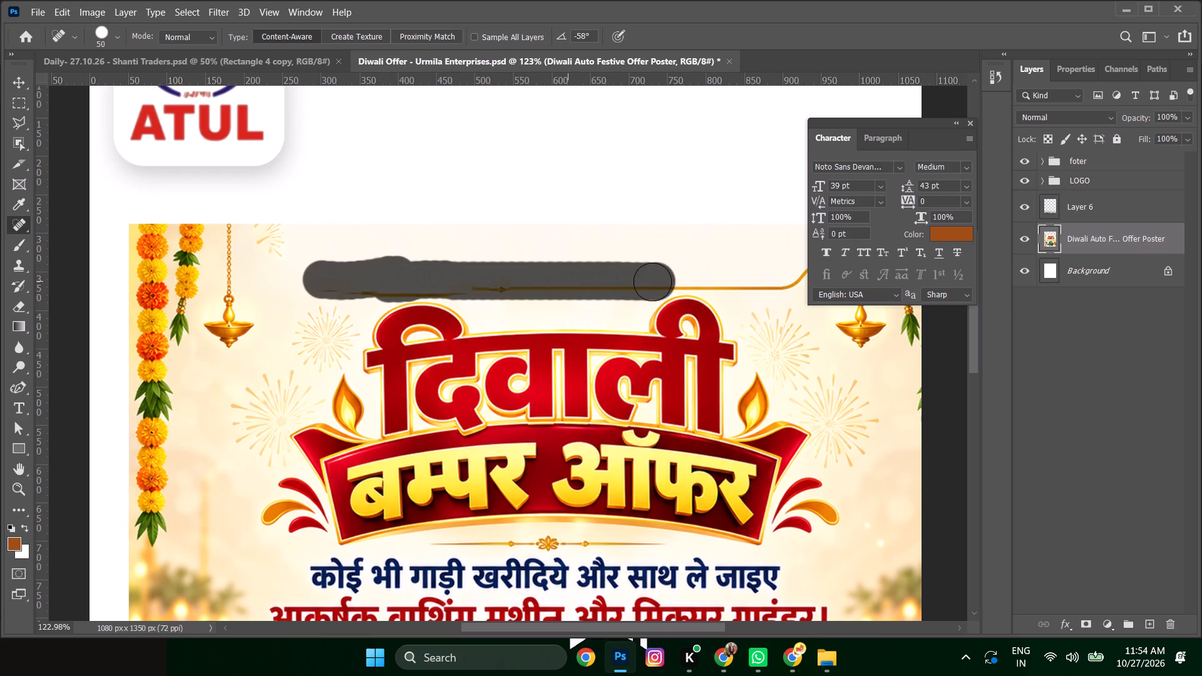
pyautogui.moveTo(449, 282); pyautogui.dragTo(478, 280)
pyautogui.press('space')
pyautogui.press('space')
pyautogui.press('space')
pyautogui.press('space')
pyautogui.press('space')
pyautogui.moveTo(577, 284); pyautogui.dragTo(416, 286)
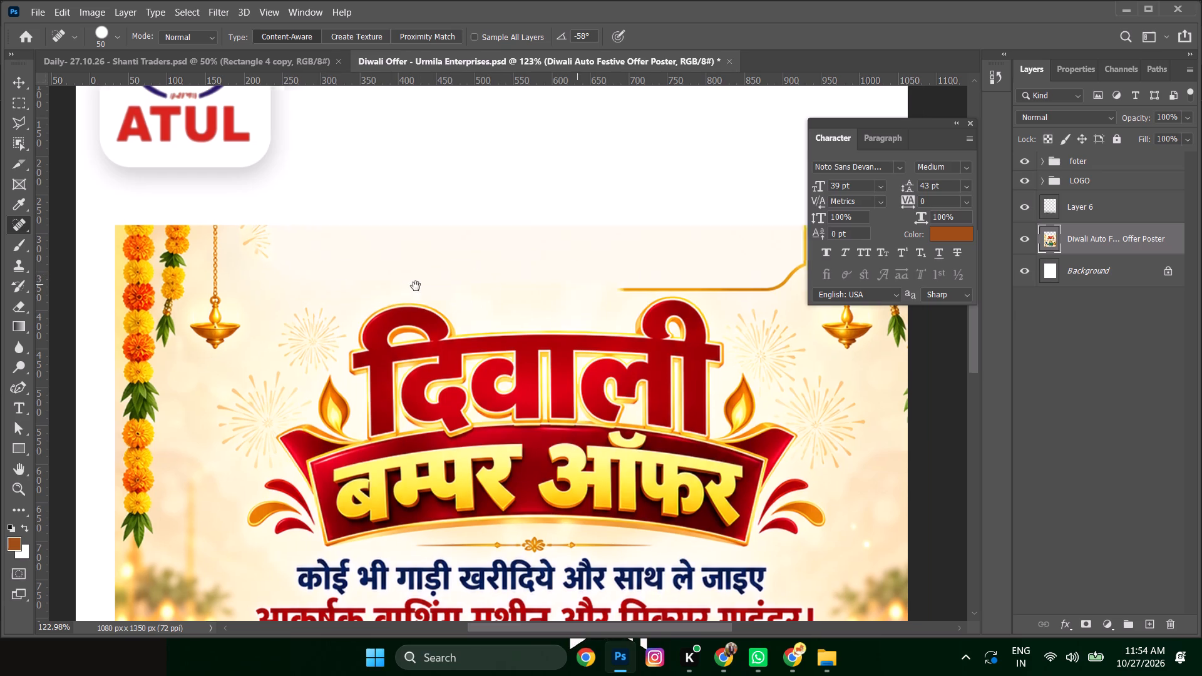
pyautogui.moveTo(416, 286); pyautogui.dragTo(339, 286)
pyautogui.moveTo(398, 277); pyautogui.dragTo(450, 278)
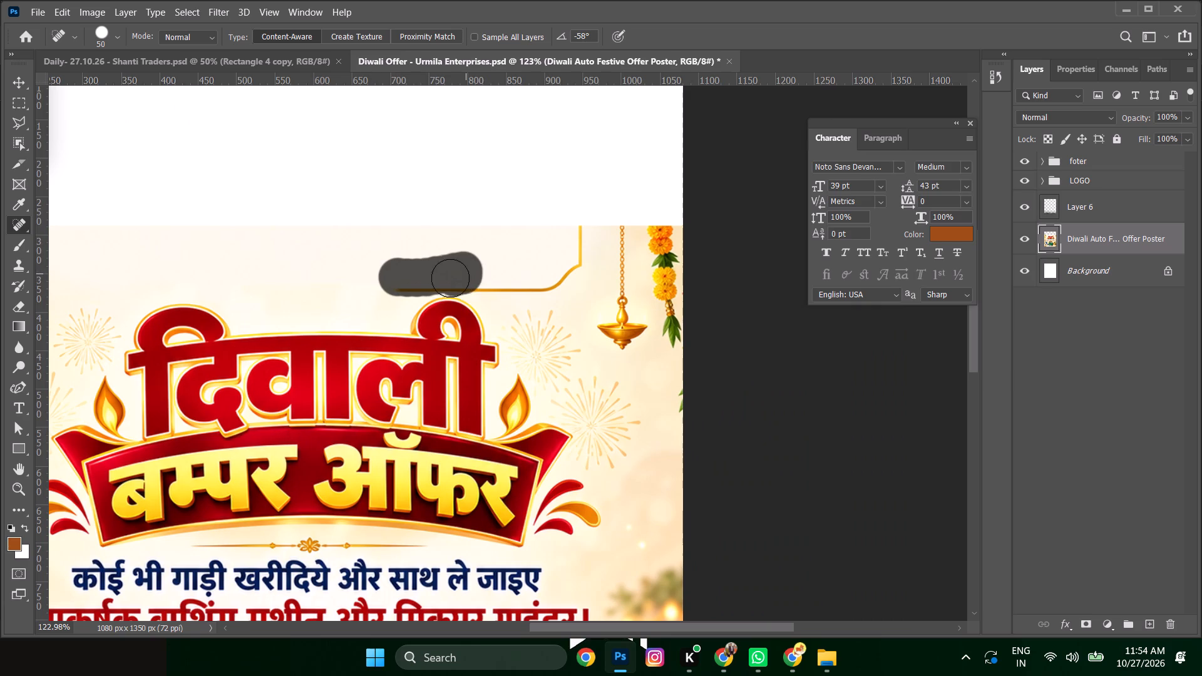
pyautogui.moveTo(450, 278); pyautogui.dragTo(571, 217)
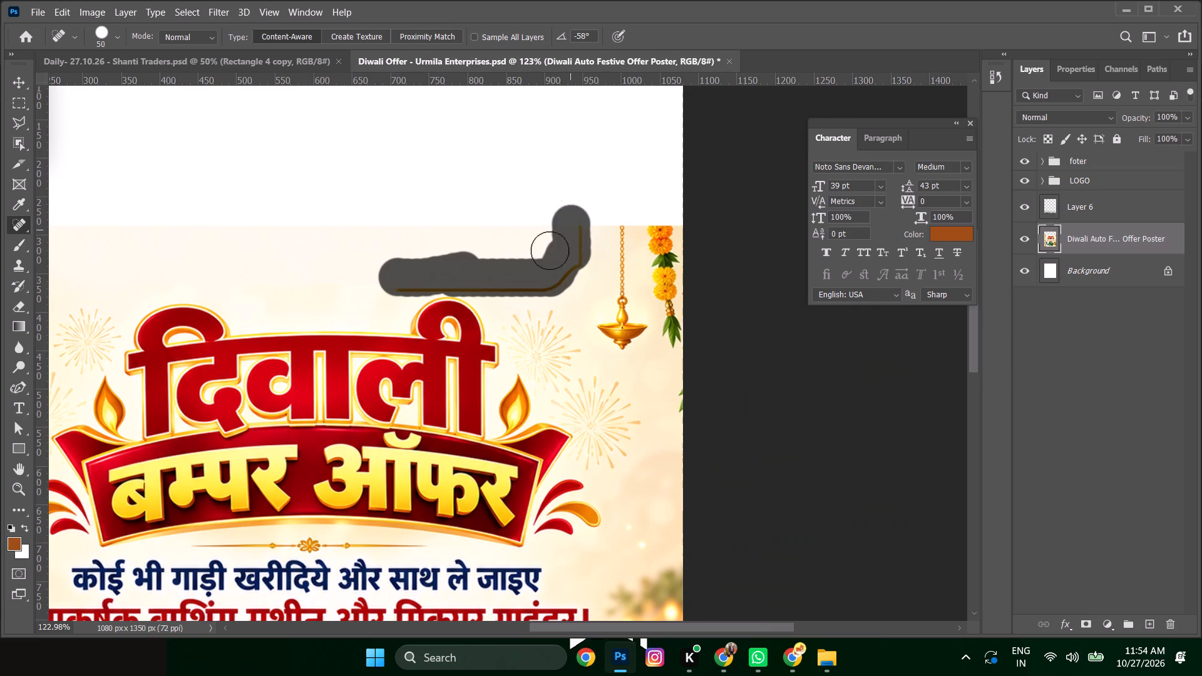
# Remove the hanging diya and its chain from the poster's upper left with the Spot Healing Brush.
pyautogui.keyDown('alt'); pyautogui.scroll(-4, 534, 270); pyautogui.keyUp('alt')
pyautogui.press('space')
pyautogui.press('space')
pyautogui.press('space')
pyautogui.press('space')
pyautogui.press('space')
pyautogui.moveTo(307, 275); pyautogui.dragTo(464, 292)
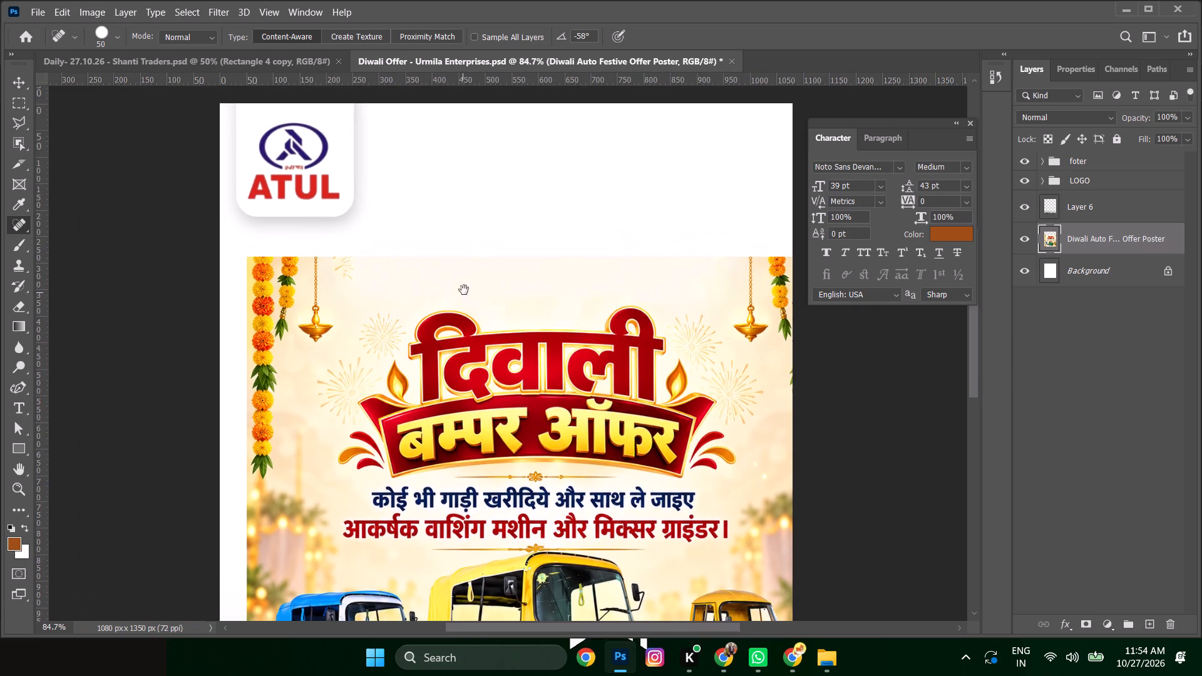
pyautogui.keyDown('alt'); pyautogui.scroll(3, 374, 294); pyautogui.keyUp('alt')
pyautogui.moveTo(345, 269); pyautogui.dragTo(339, 251)
pyautogui.press('space')
pyautogui.press('space')
pyautogui.press('space')
pyautogui.press('space')
pyautogui.press('space')
pyautogui.press('space')
pyautogui.press('space')
pyautogui.press('space')
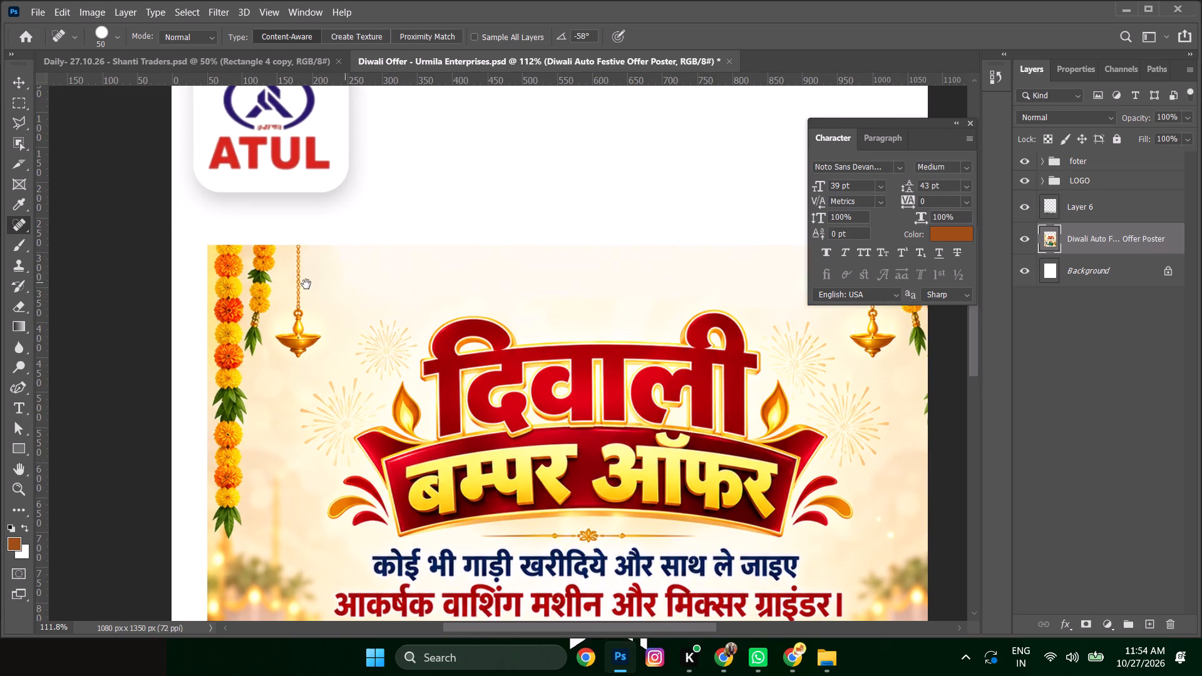
pyautogui.moveTo(306, 284); pyautogui.dragTo(373, 158)
pyautogui.moveTo(370, 119); pyautogui.dragTo(351, 212)
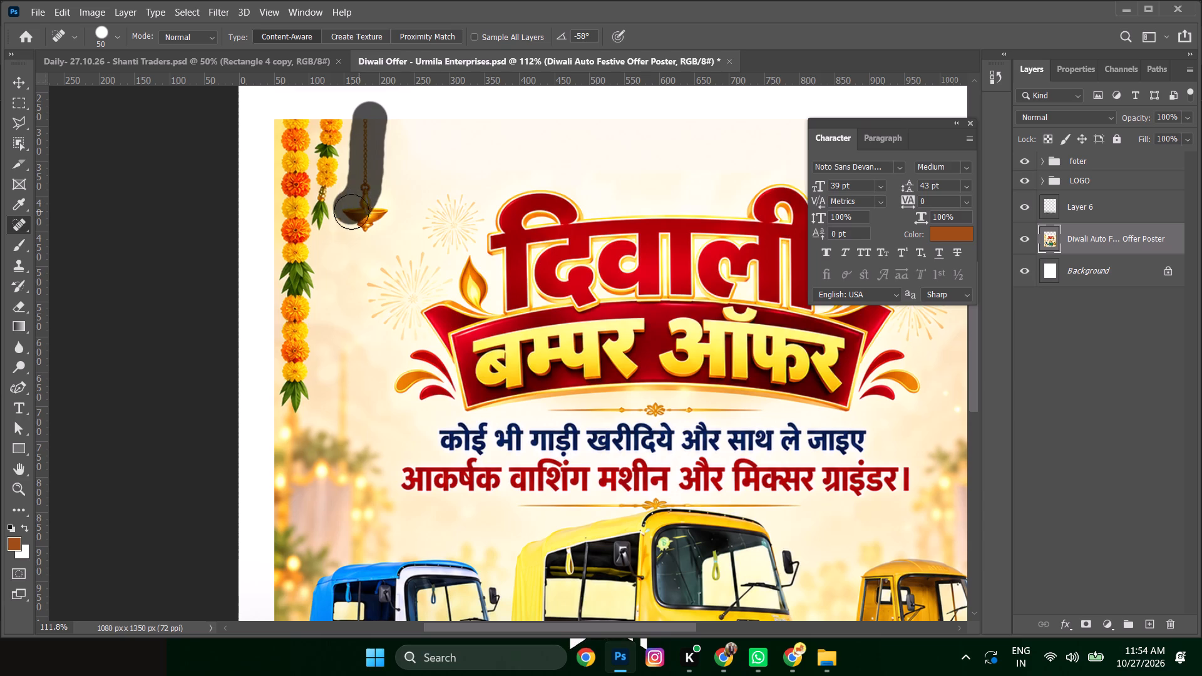
pyautogui.moveTo(351, 212); pyautogui.dragTo(359, 222)
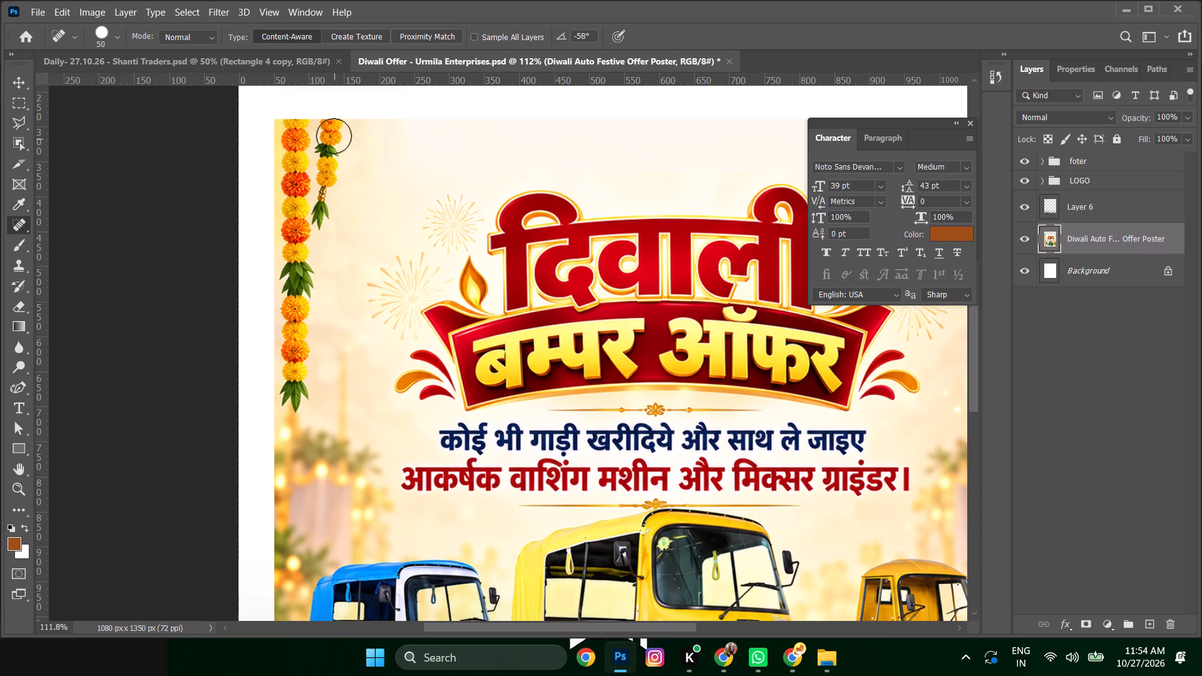
# Remove the short and long marigold garlands along the poster's left edge with the Spot Healing Brush.
pyautogui.moveTo(333, 129); pyautogui.dragTo(316, 225)
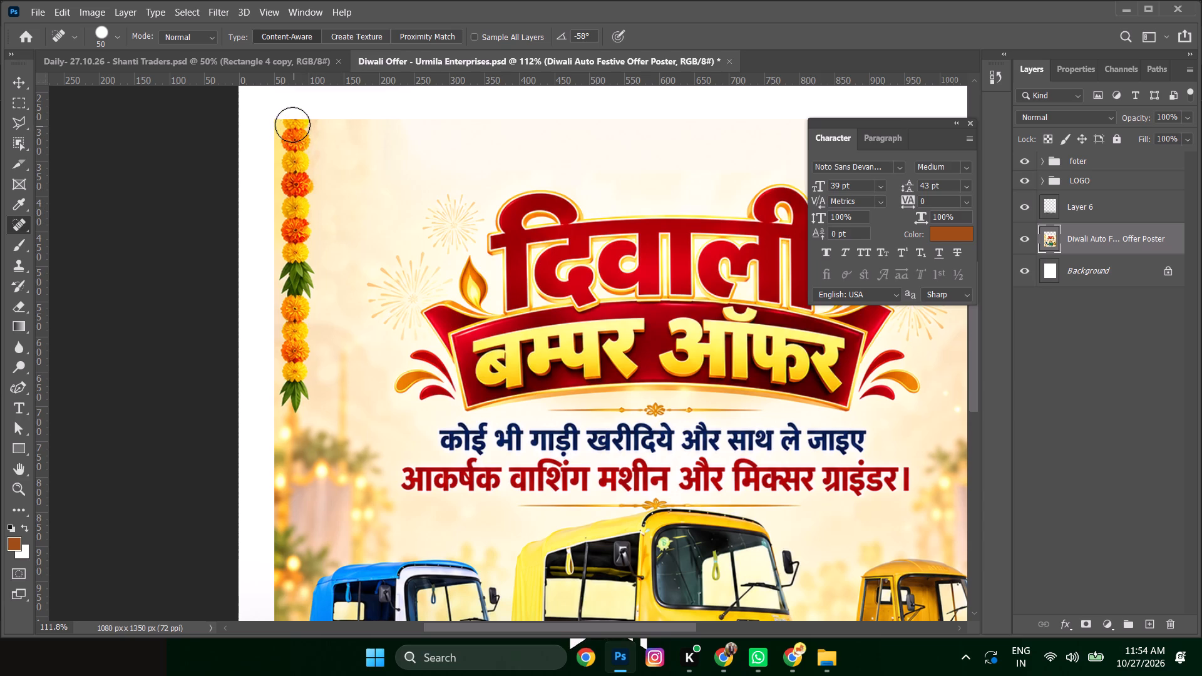
pyautogui.moveTo(292, 125); pyautogui.dragTo(306, 379)
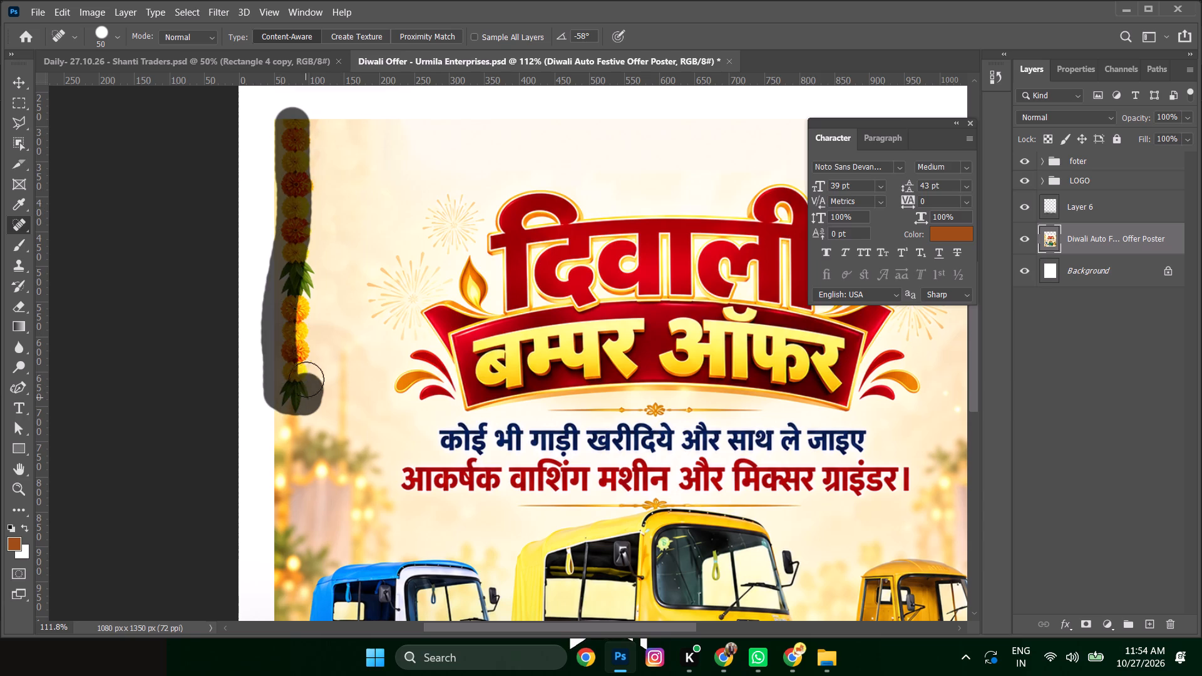
pyautogui.moveTo(306, 379); pyautogui.dragTo(304, 178)
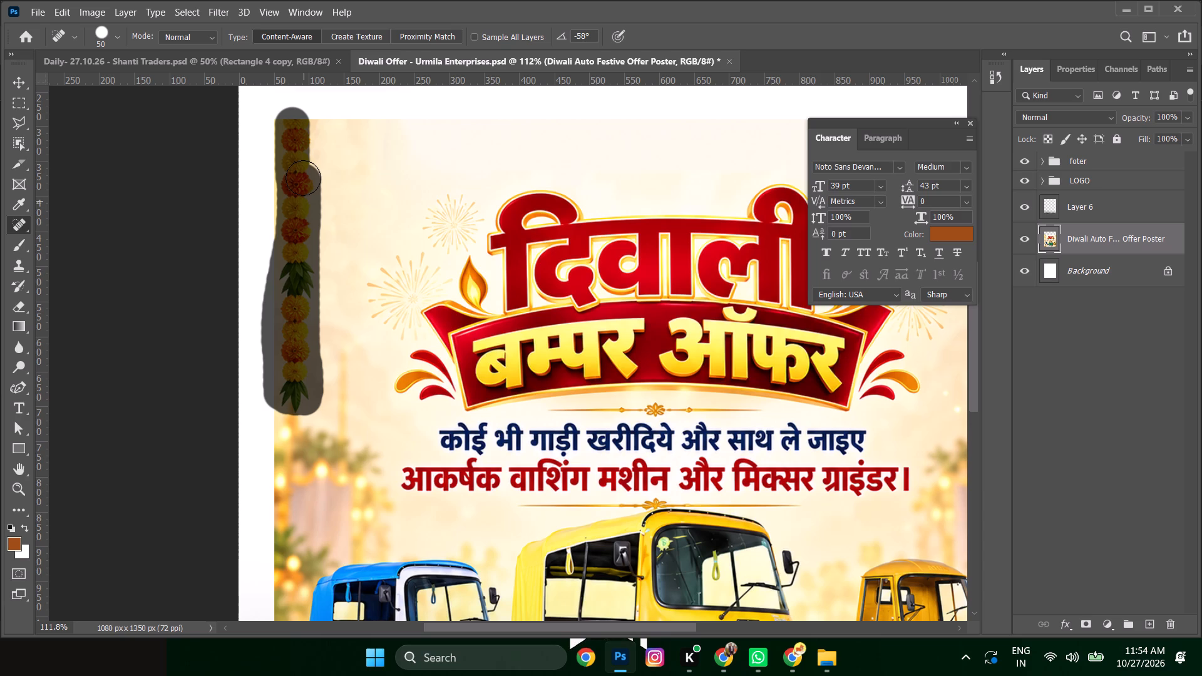
pyautogui.click(306, 137)
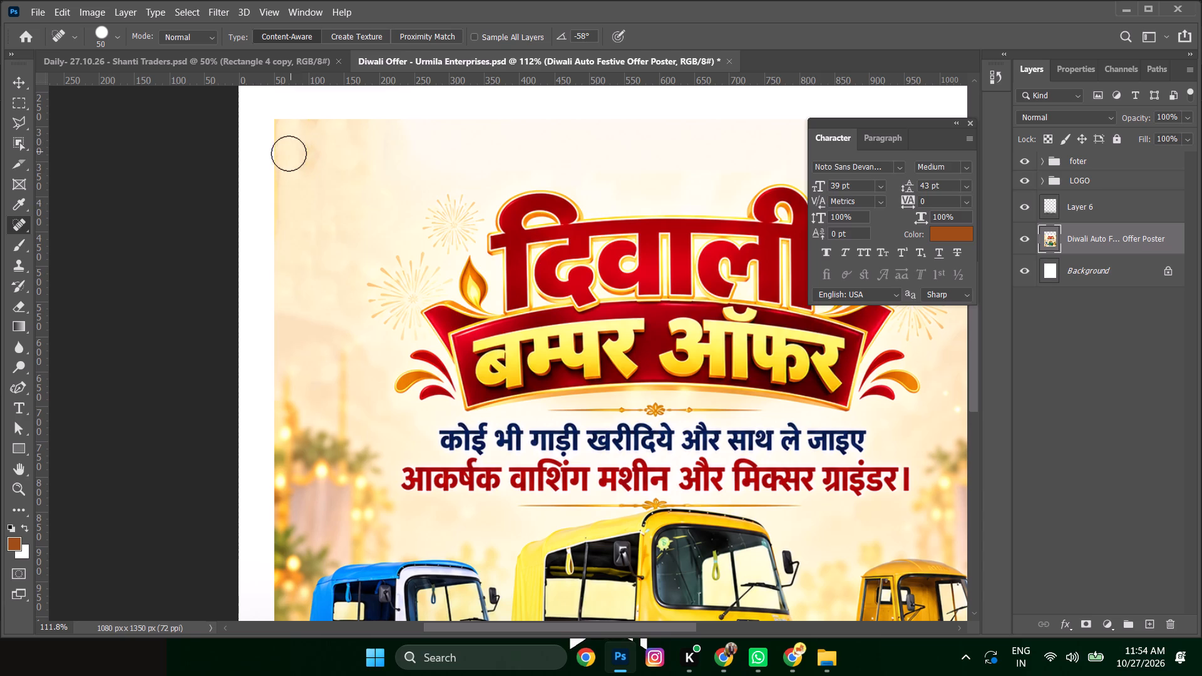
# Centre the poster layer horizontally on the whole canvas and clear the selection.
pyautogui.click(16, 73)
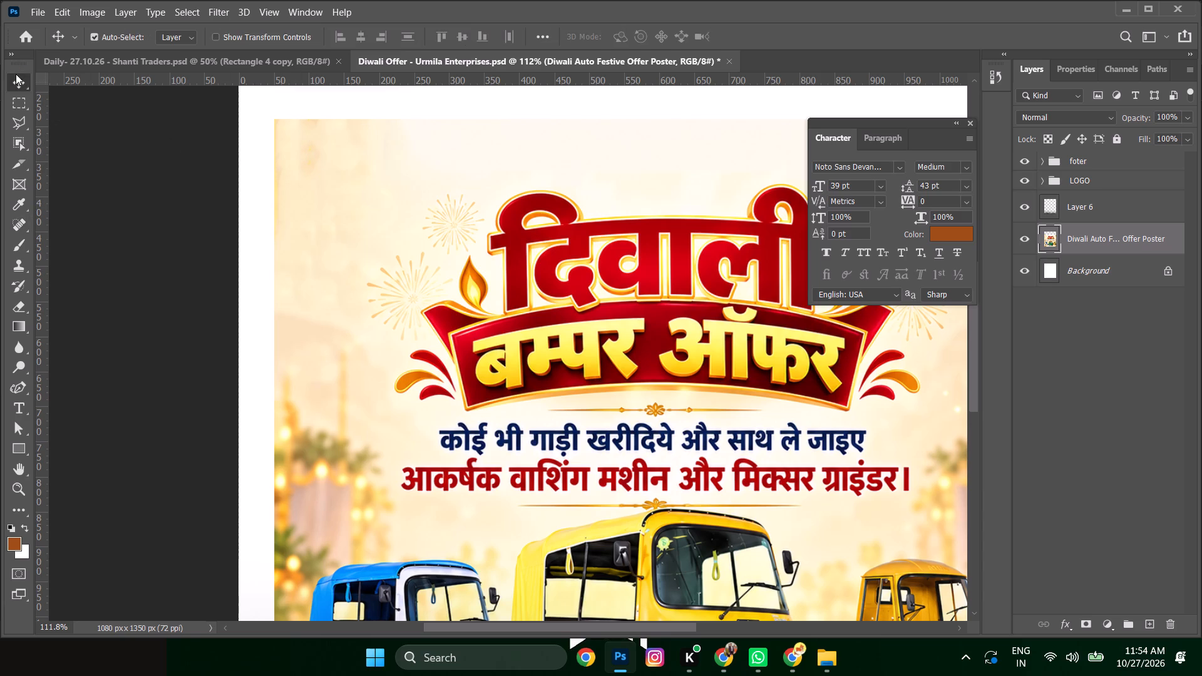
pyautogui.keyDown('alt'); pyautogui.scroll(-5, 274, 268); pyautogui.keyUp('alt')
pyautogui.click(443, 274)
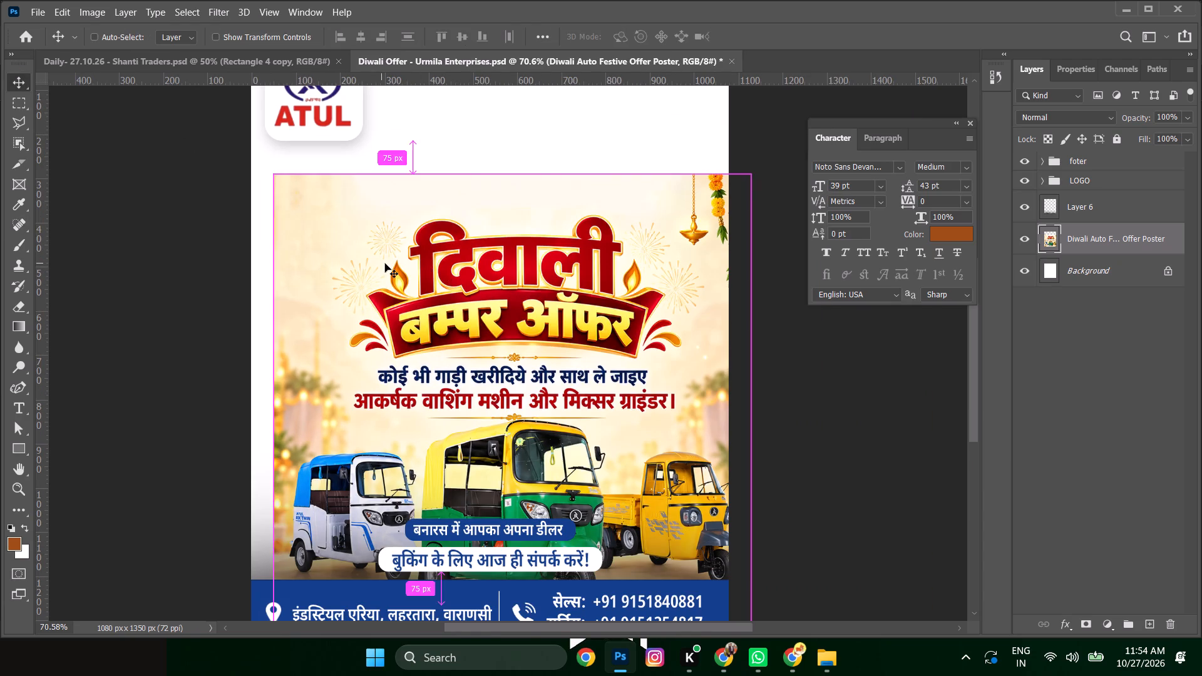
pyautogui.hotkey('ctrl', 'a')
pyautogui.click(357, 33)
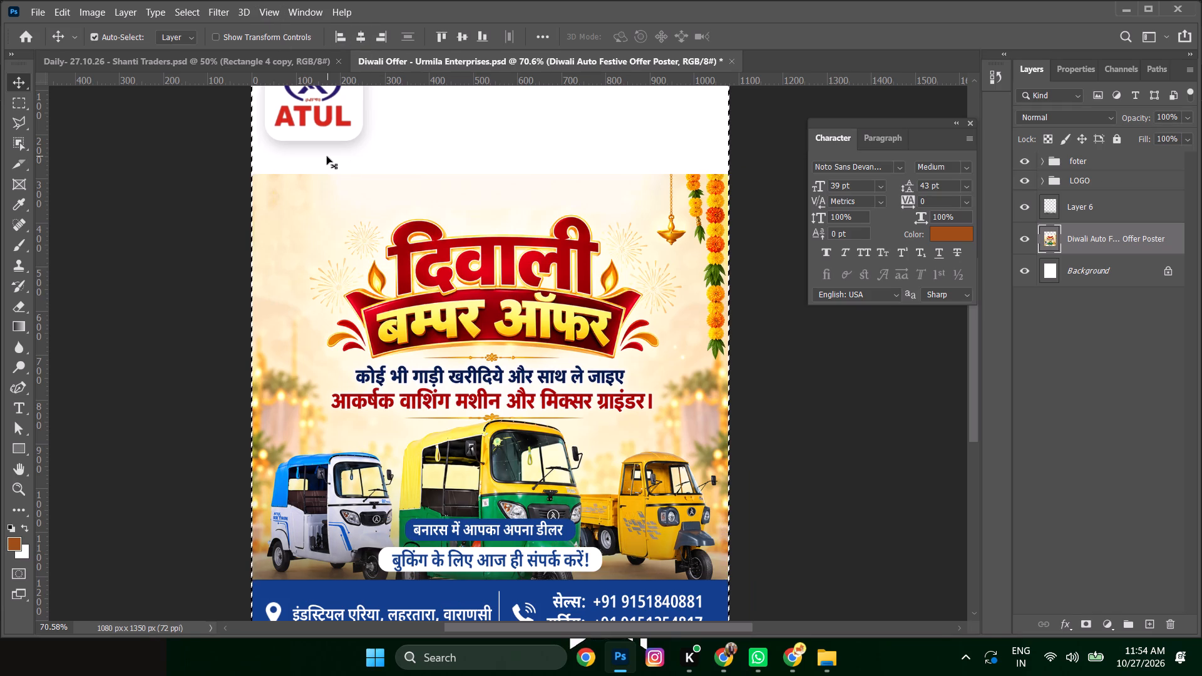
pyautogui.hotkey('ctrl', 'd')
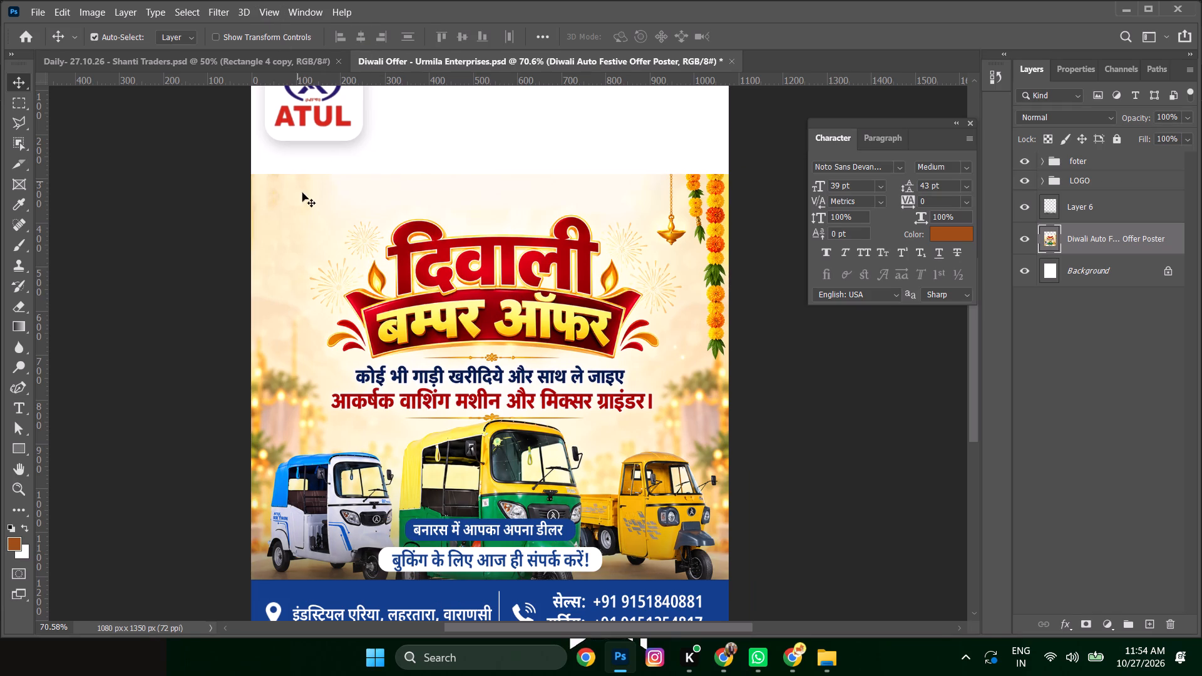
# Nudge the poster layer up until it fills the blank white area behind the ATUL logo.
pyautogui.scroll(9, 540, 232)
pyautogui.hotkey('shift', 'Up')
pyautogui.hotkey('shift', 'Up')
pyautogui.hotkey('shift', 'Up')
pyautogui.hotkey('shift', 'Up')
pyautogui.hotkey('shift', 'Up')
pyautogui.hotkey('shift', 'Up')
pyautogui.hotkey('shift', 'Up')
pyautogui.hotkey('shift', 'Up')
pyautogui.hotkey('shift', 'Up')
pyautogui.hotkey('shift', 'Up')
pyautogui.hotkey('shift', 'Up')
pyautogui.hotkey('shift', 'Up')
pyautogui.hotkey('shift', 'Up')
pyautogui.hotkey('shift', 'Up')
pyautogui.hotkey('shift', 'Up')
pyautogui.hotkey('shift', 'Up')
pyautogui.hotkey('shift', 'Up')
pyautogui.hotkey('shift', 'Up')
pyautogui.hotkey('shift', 'Up')
pyautogui.hotkey('shift', 'Up')
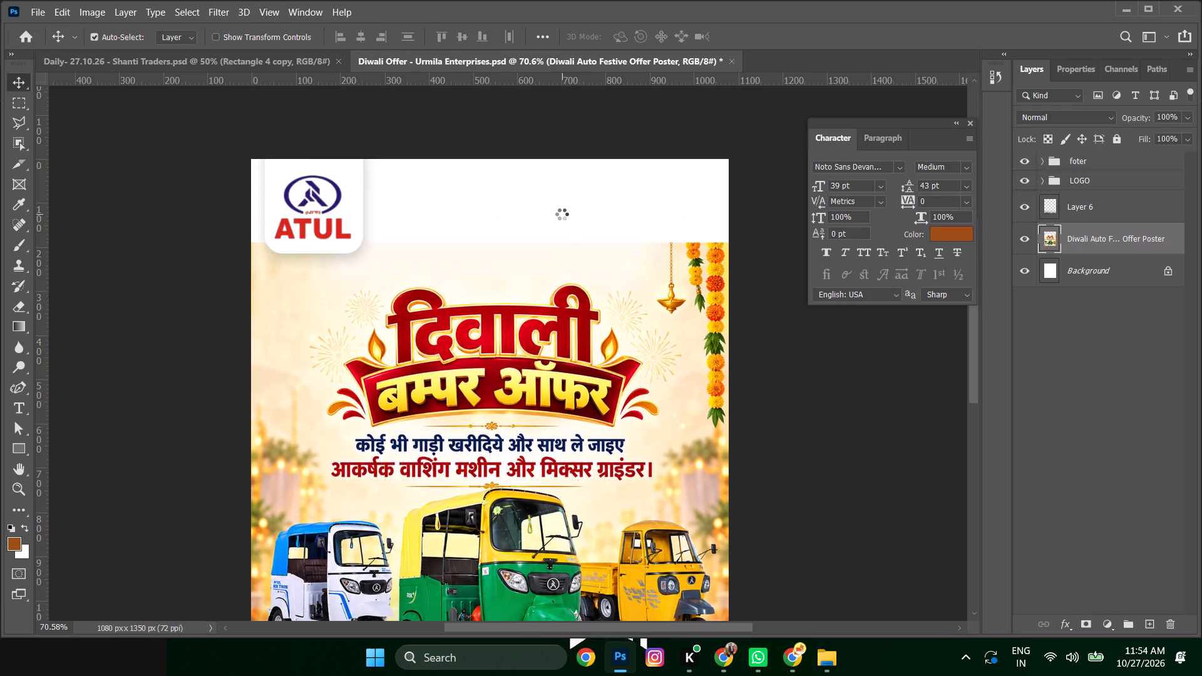
pyautogui.hotkey('shift', 'Down')
pyautogui.hotkey('shift', 'Down')
pyautogui.hotkey('shift', 'Down')
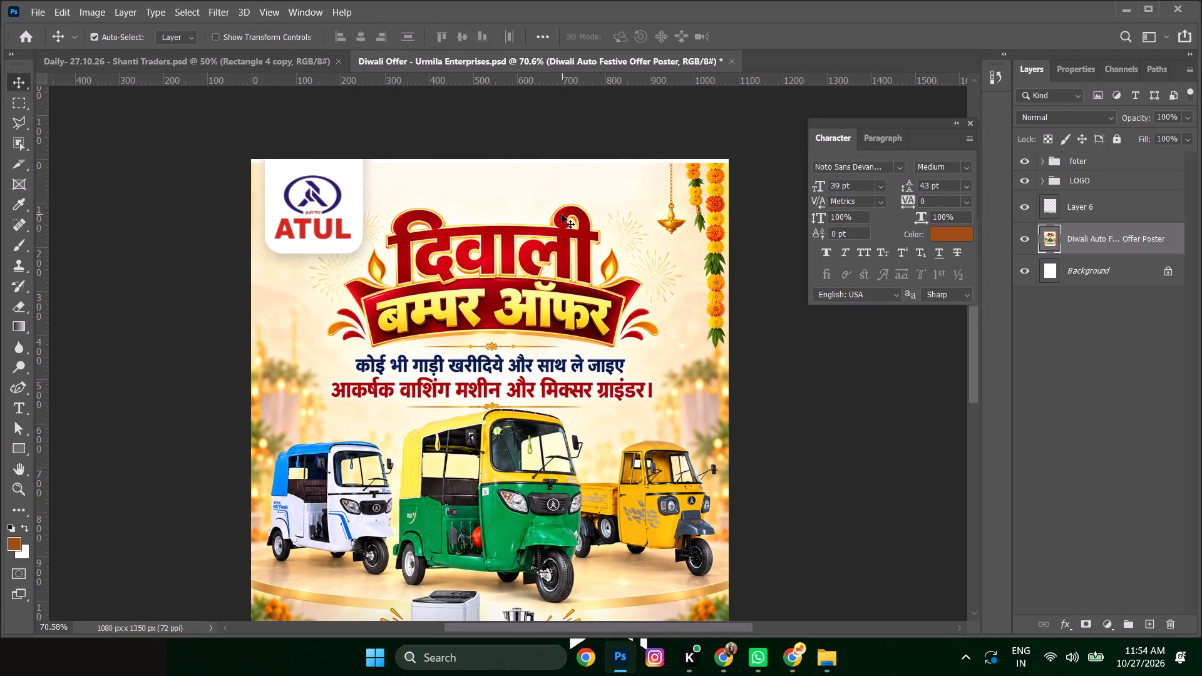
pyautogui.press('Up')
pyautogui.press('Up')
pyautogui.press('Up')
pyautogui.press('Up')
pyautogui.press('Up')
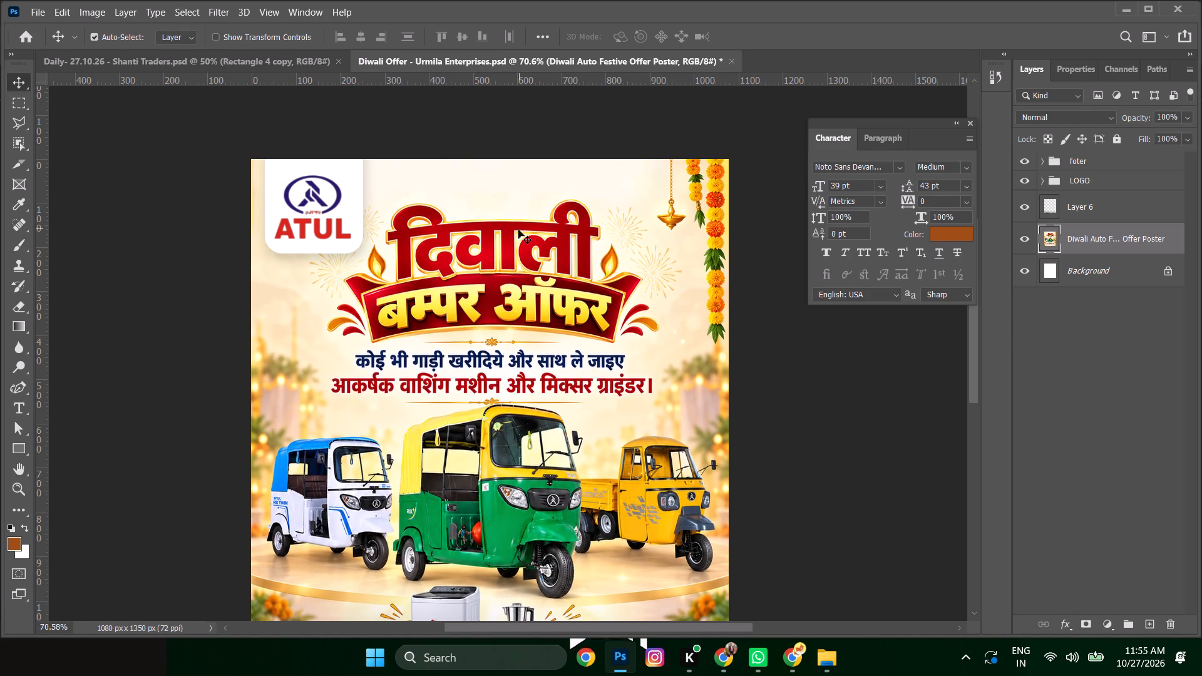
# Set the drop shadow on the ATUL logo's white plate to 17% opacity, 90° angle, 3 px distance and 0 px size.
pyautogui.click(344, 246)
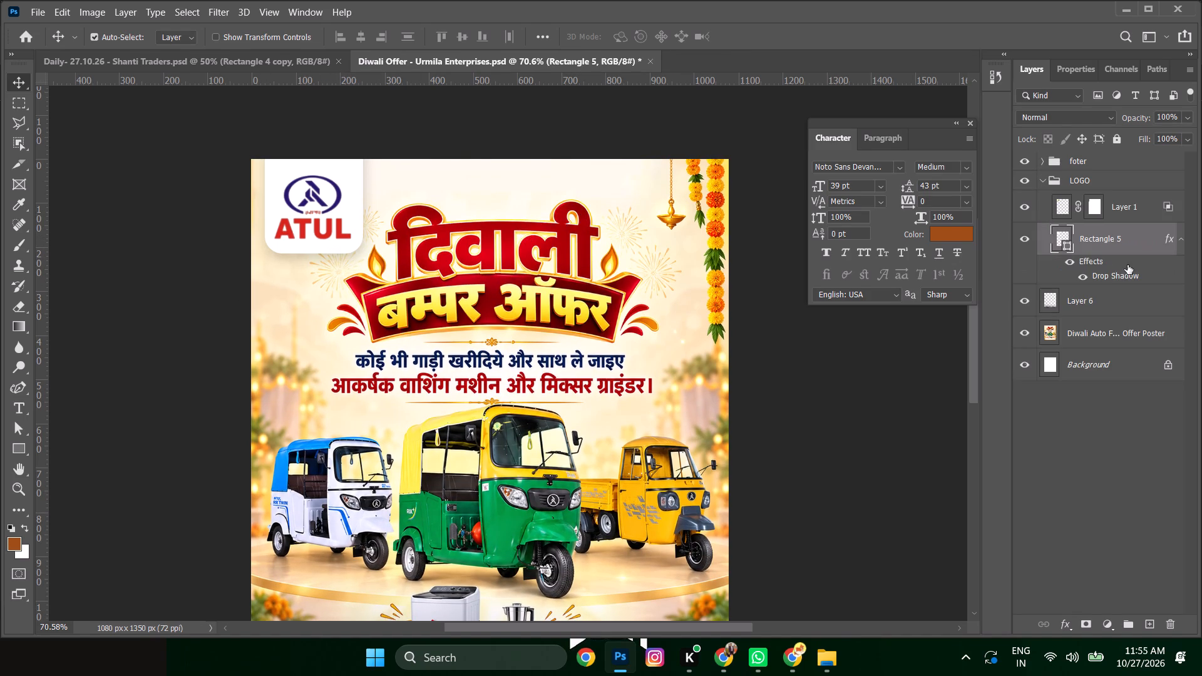
pyautogui.doubleClick(1118, 276)
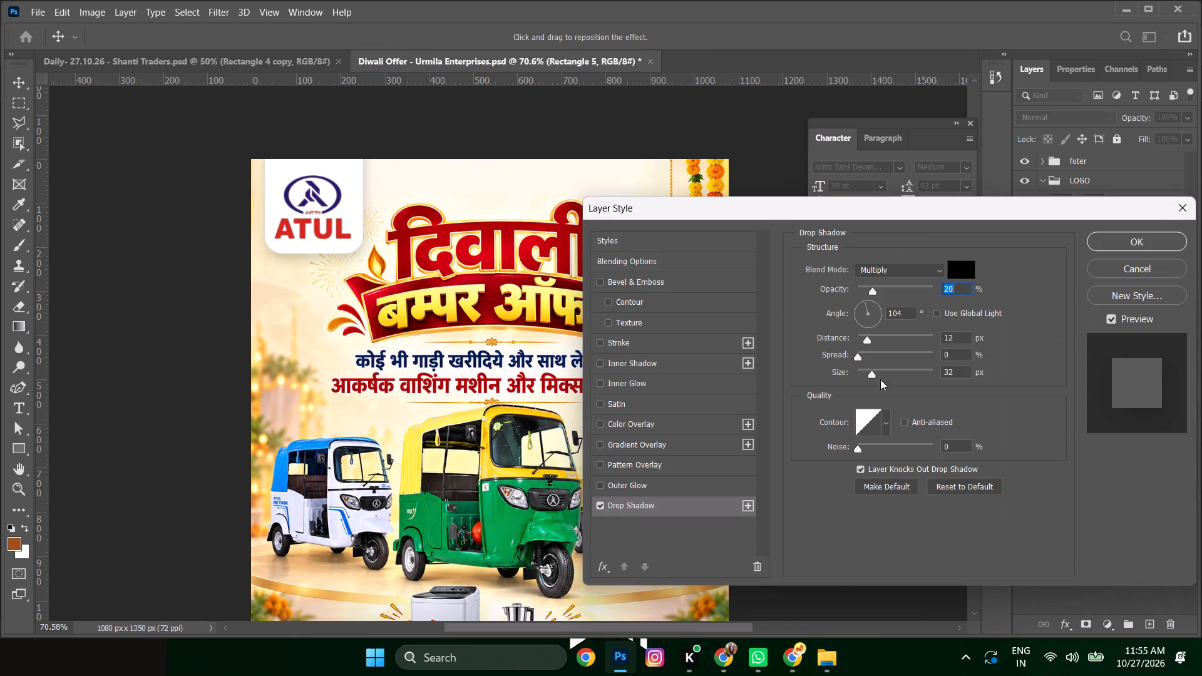
pyautogui.moveTo(869, 374); pyautogui.dragTo(858, 376)
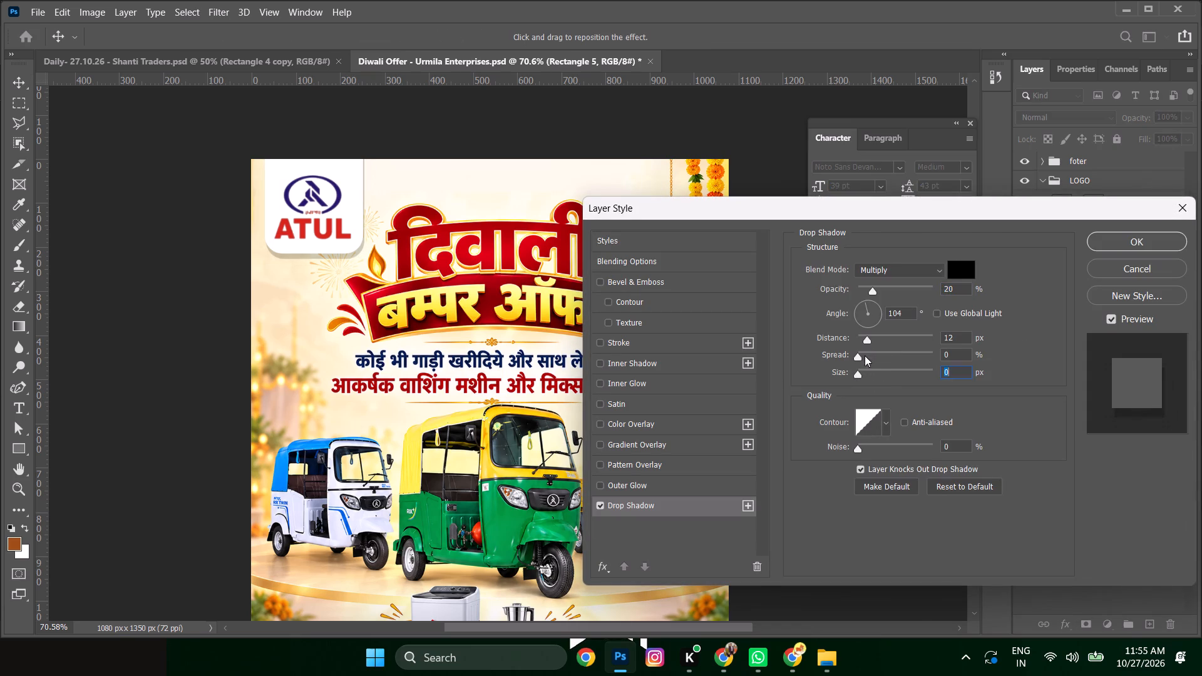
pyautogui.moveTo(906, 311); pyautogui.dragTo(814, 335)
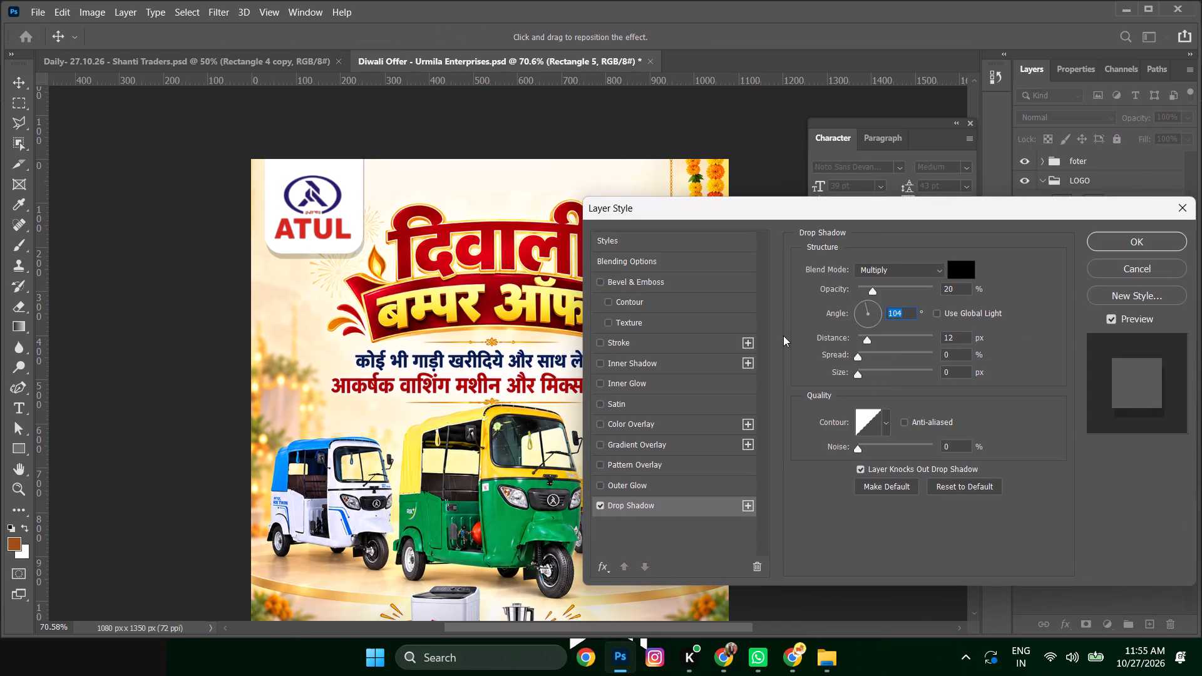
pyautogui.write('90')
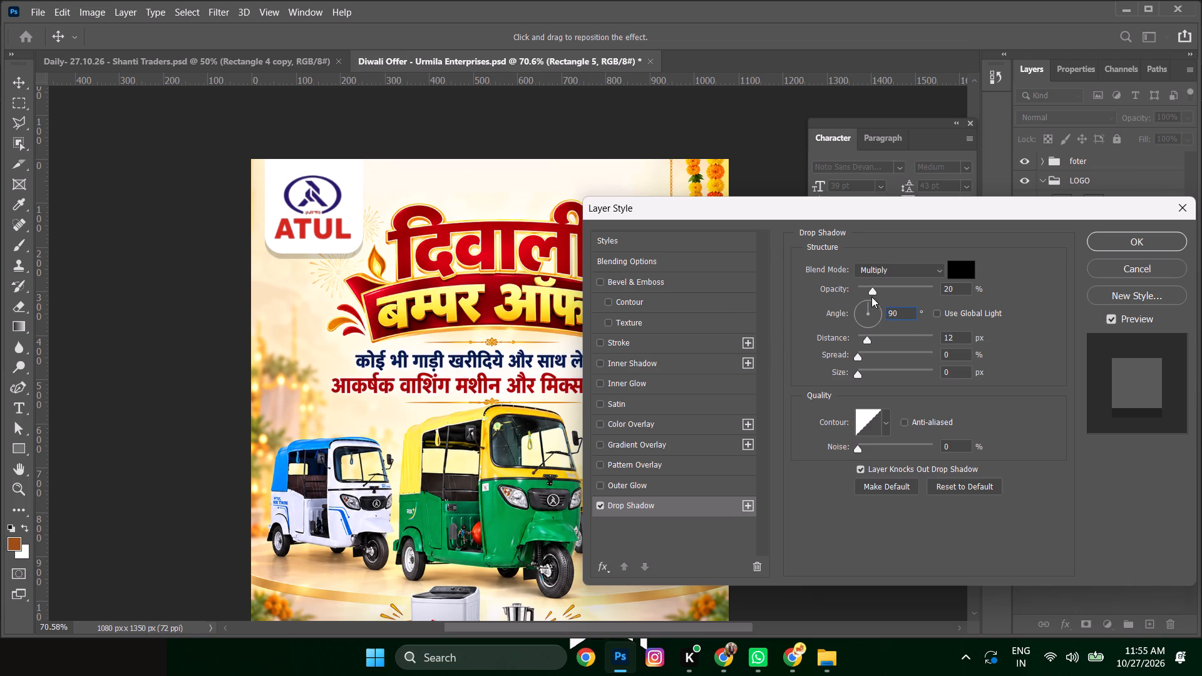
pyautogui.click(874, 291)
pyautogui.moveTo(866, 342); pyautogui.dragTo(860, 342)
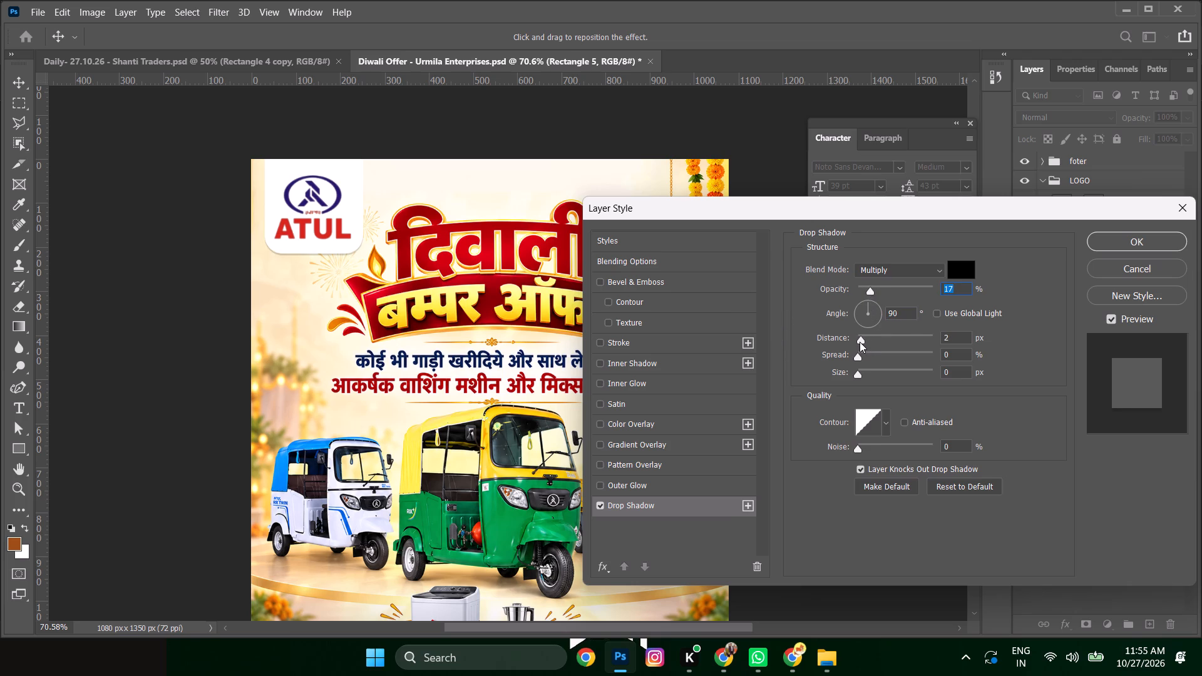
pyautogui.moveTo(860, 342); pyautogui.dragTo(860, 342)
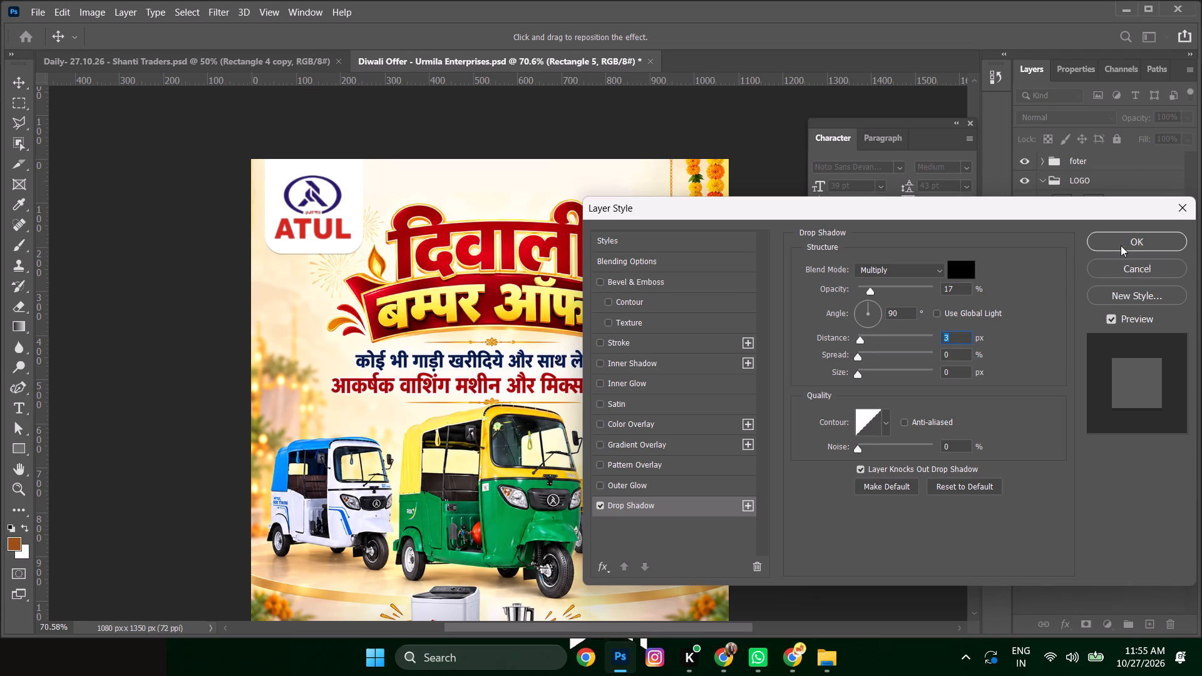
pyautogui.click(1121, 240)
# Hide Layer 6, the layer between the LOGO group and the poster artwork.
pyautogui.keyDown('alt'); pyautogui.scroll(-4, 496, 296); pyautogui.keyUp('alt')
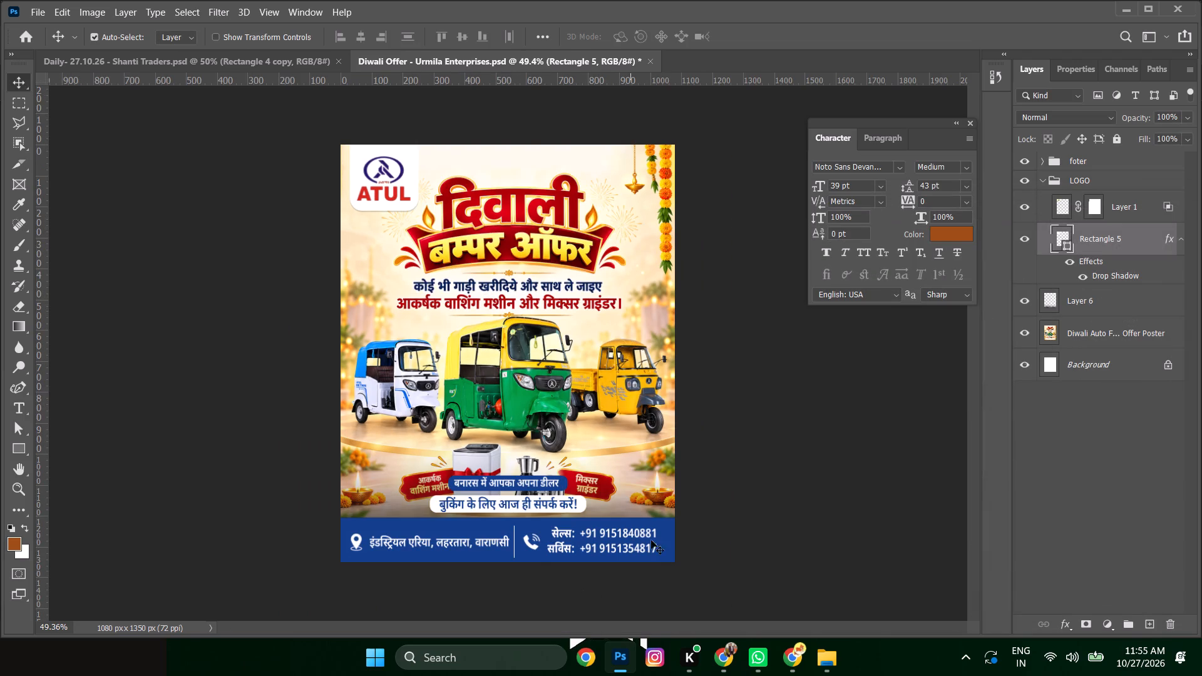
pyautogui.click(638, 508)
pyautogui.click(1025, 299)
# Save the Diwali offer poster document.
pyautogui.keyDown('alt'); pyautogui.scroll(2, 516, 528); pyautogui.keyUp('alt')
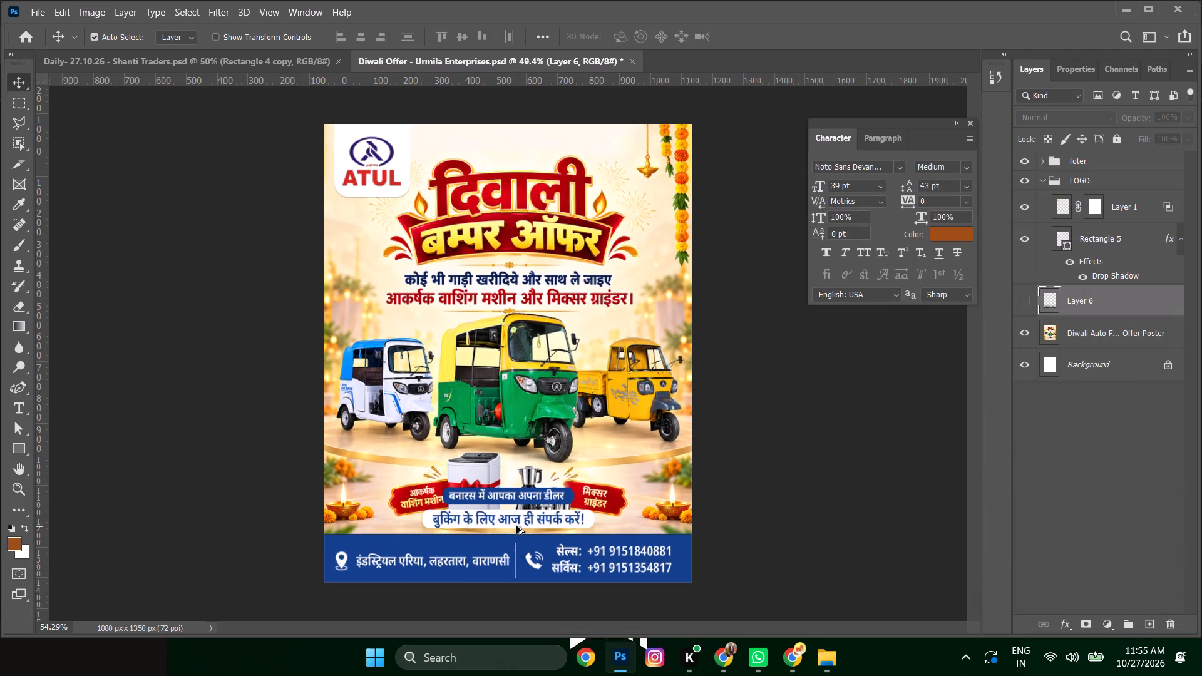
pyautogui.press('space')
pyautogui.press('space')
pyautogui.press('space')
pyautogui.press('space')
pyautogui.press('space')
pyautogui.press('space')
pyautogui.press('space')
pyautogui.press('space')
pyautogui.moveTo(518, 523); pyautogui.dragTo(543, 361)
pyautogui.keyDown('alt'); pyautogui.scroll(5, 545, 468); pyautogui.keyUp('alt')
pyautogui.press('space')
pyautogui.press('space')
pyautogui.press('space')
pyautogui.press('space')
pyautogui.press('space')
pyautogui.press('space')
pyautogui.press('space')
pyautogui.press('space')
pyautogui.moveTo(533, 535); pyautogui.dragTo(555, 314)
pyautogui.hotkey('ctrl', 's')
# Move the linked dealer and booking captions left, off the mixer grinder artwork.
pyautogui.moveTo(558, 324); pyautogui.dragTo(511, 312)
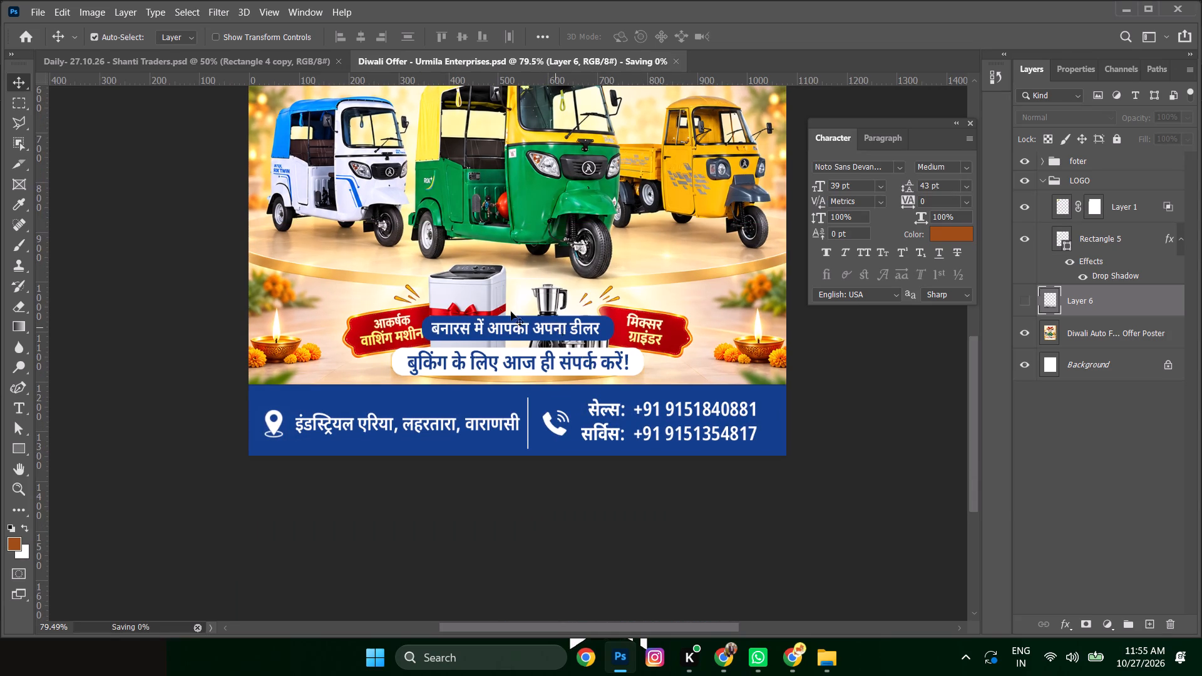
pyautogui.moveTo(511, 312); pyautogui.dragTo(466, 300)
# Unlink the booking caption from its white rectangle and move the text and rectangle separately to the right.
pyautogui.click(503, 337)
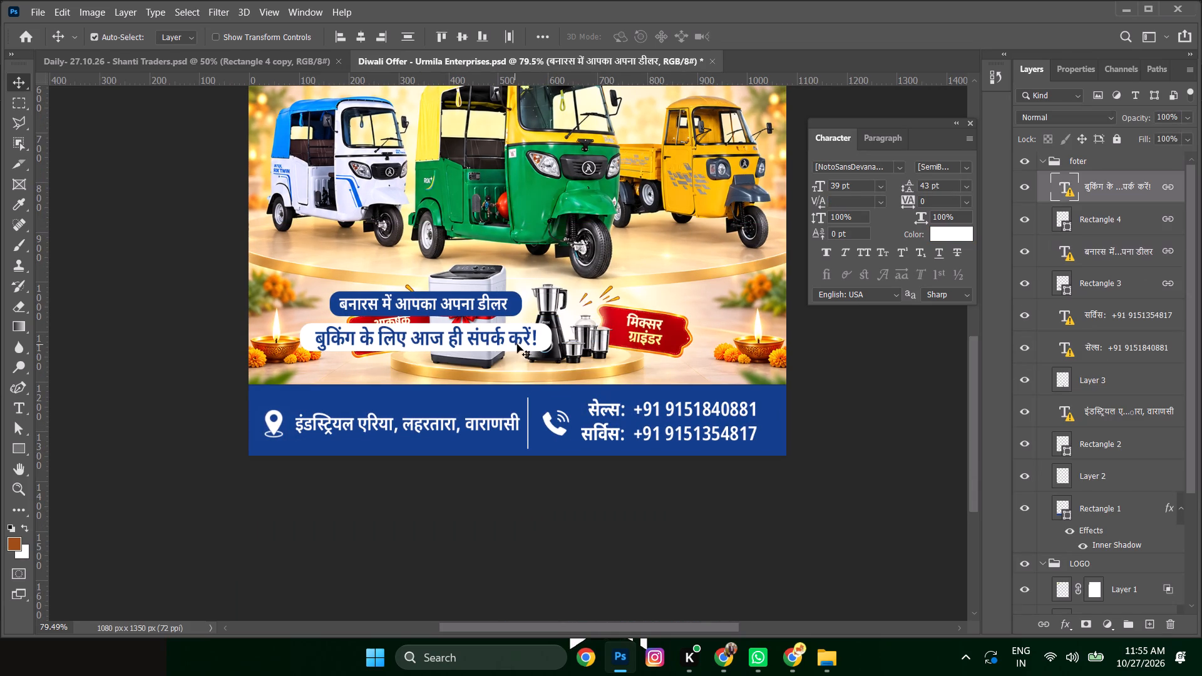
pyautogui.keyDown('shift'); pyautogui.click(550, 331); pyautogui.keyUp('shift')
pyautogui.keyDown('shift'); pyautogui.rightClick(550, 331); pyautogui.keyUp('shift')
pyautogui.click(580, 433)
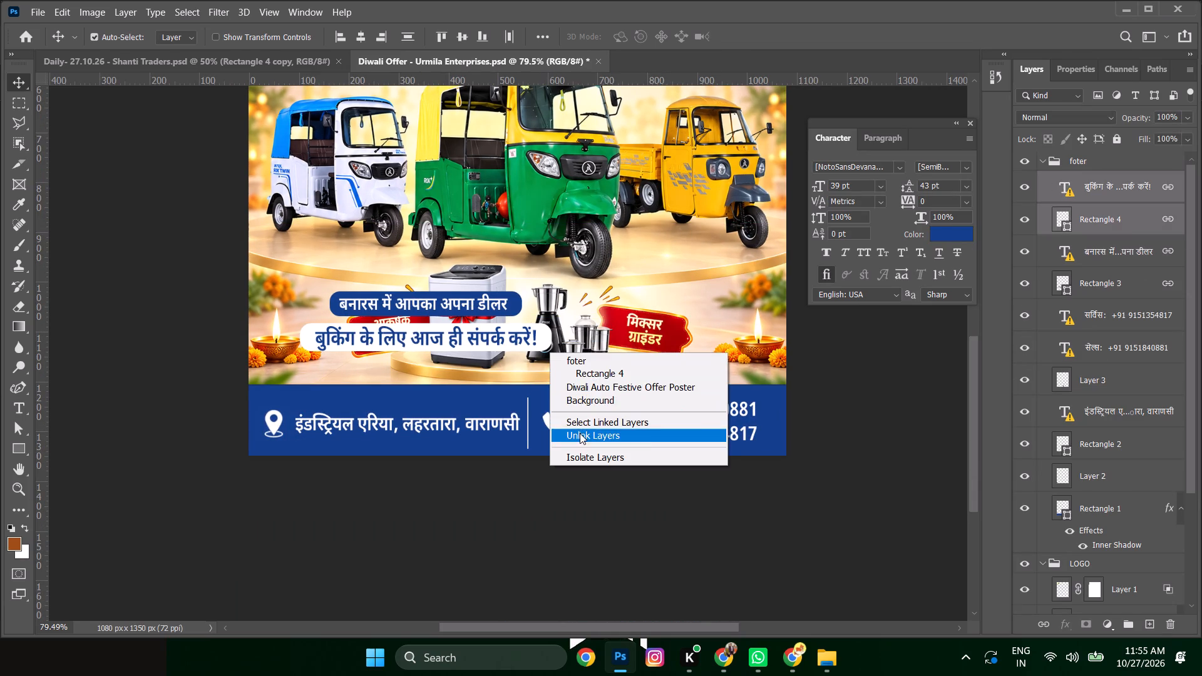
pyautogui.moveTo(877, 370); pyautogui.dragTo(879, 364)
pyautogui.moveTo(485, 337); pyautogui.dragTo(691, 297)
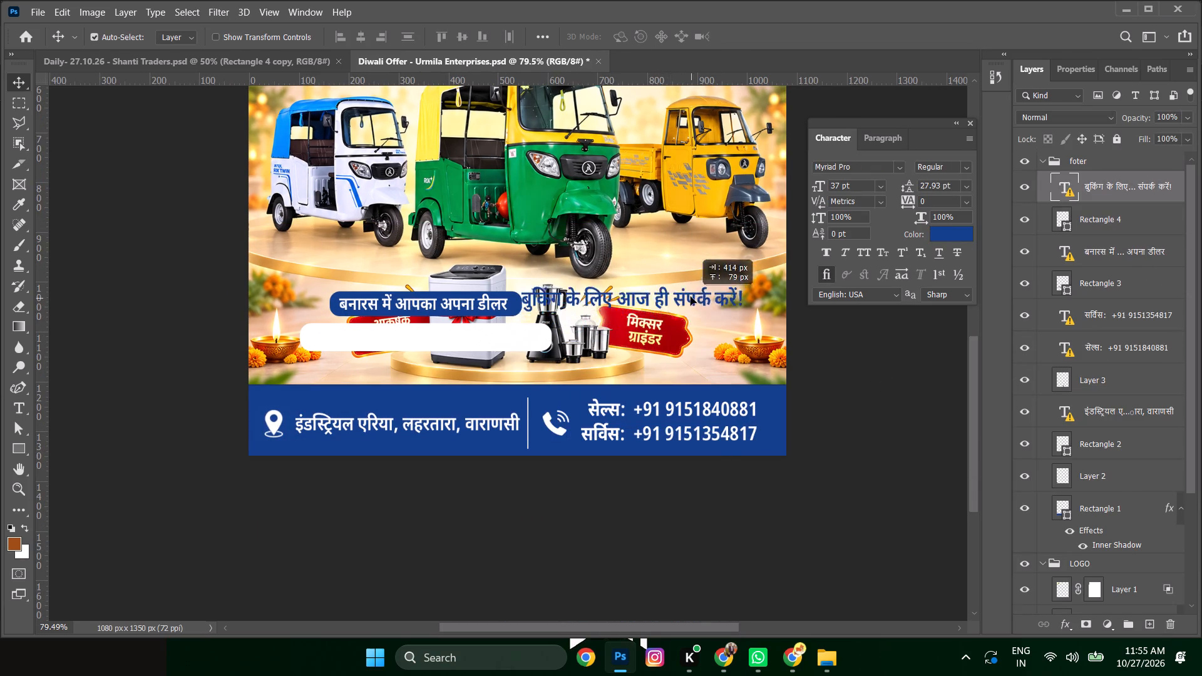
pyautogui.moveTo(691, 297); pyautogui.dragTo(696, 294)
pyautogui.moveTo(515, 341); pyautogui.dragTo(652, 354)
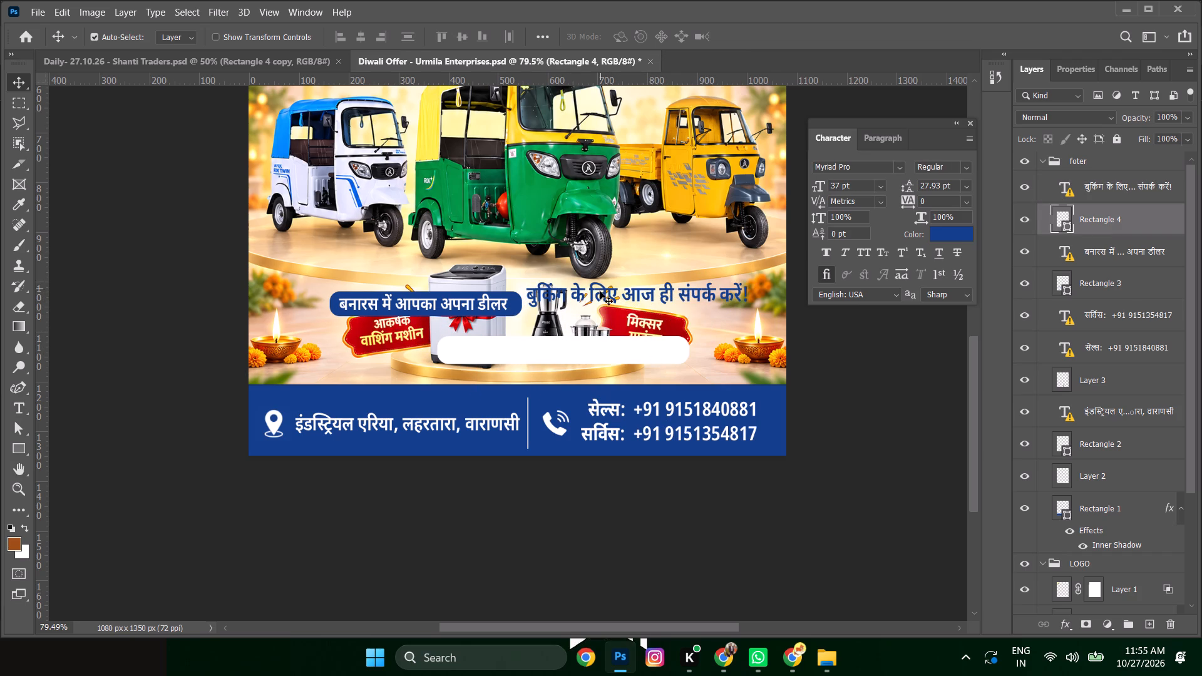
# Copy the booking caption's wording from its text layer's name.
pyautogui.click(600, 295)
pyautogui.click(1098, 184)
pyautogui.doubleClick(1107, 184)
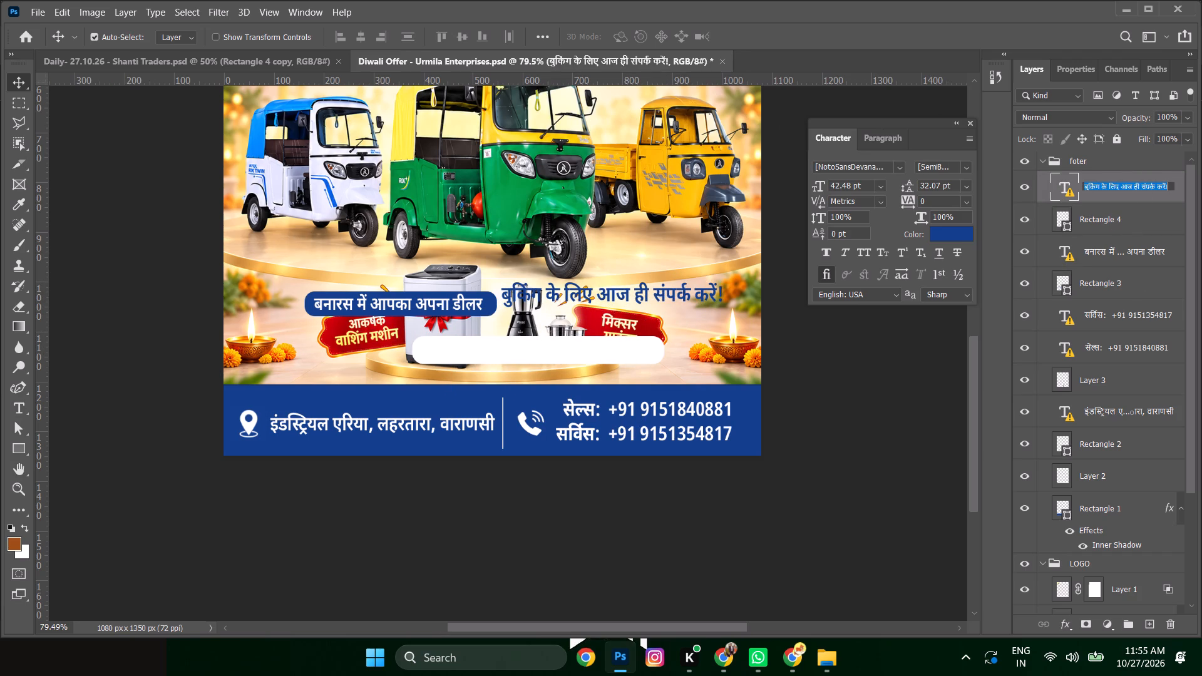
pyautogui.hotkey('ctrl', 'c')
pyautogui.click(17, 78)
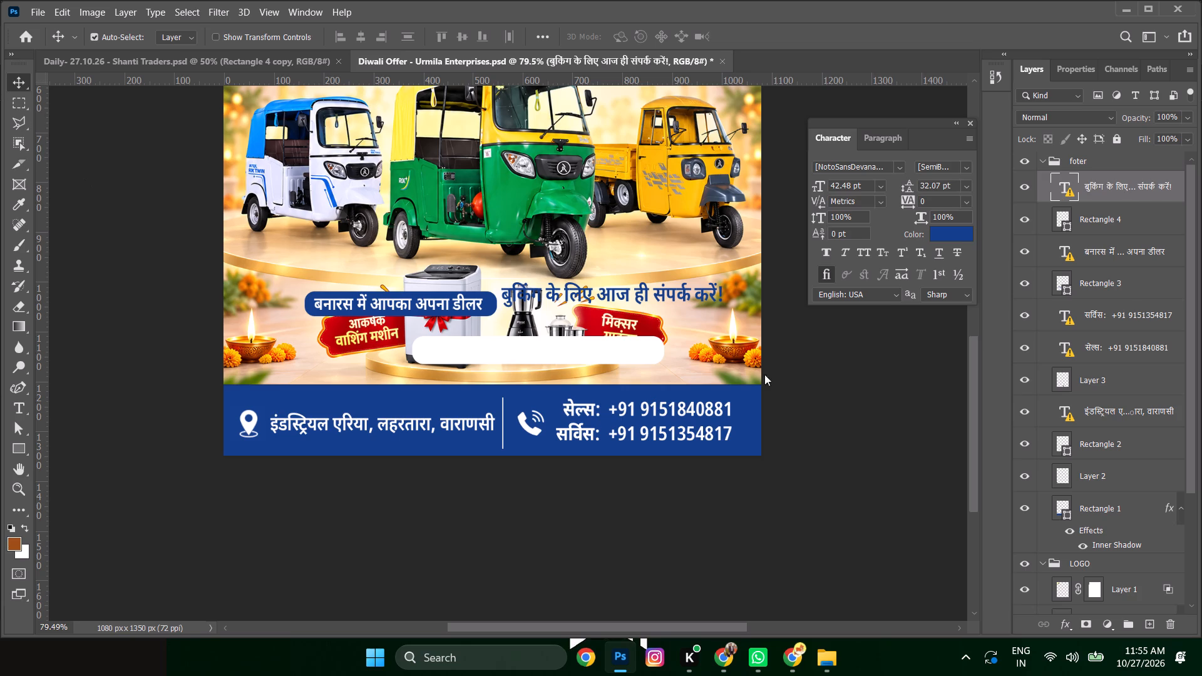
# Delete the booking caption text and its white rectangle.
pyautogui.click(642, 290)
pyautogui.press('Delete')
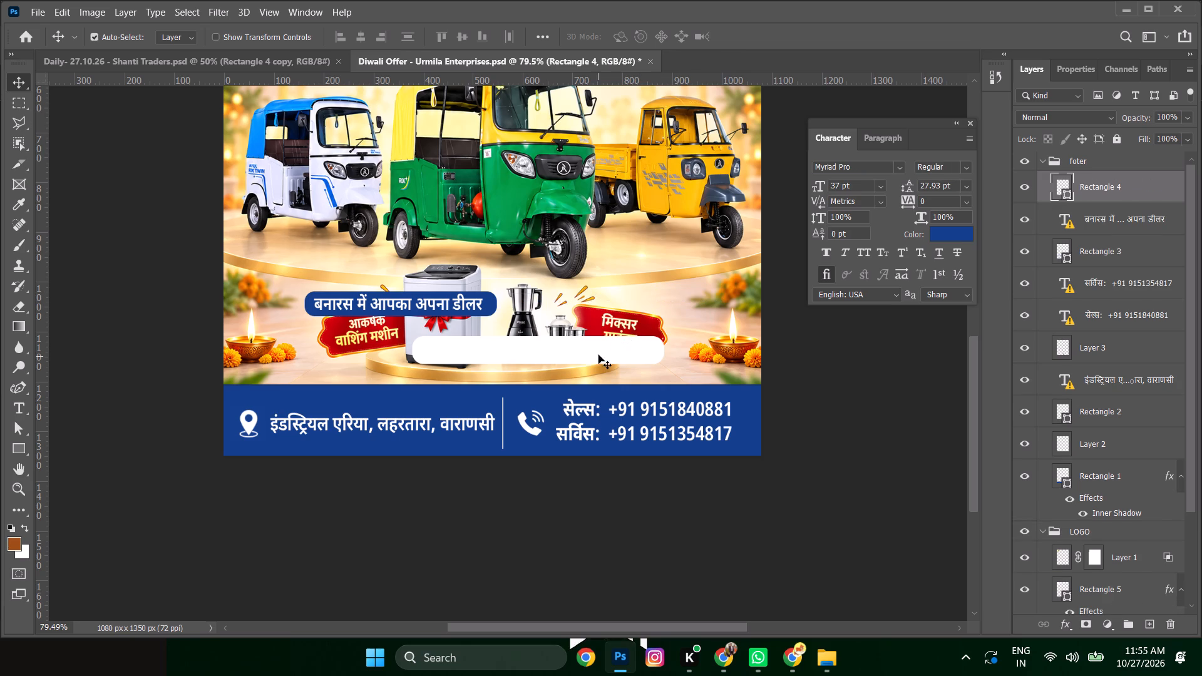
pyautogui.click(598, 355)
pyautogui.press('Delete')
# Move the dealer caption with its blue badge to the poster's lower left, just above the contact footer.
pyautogui.moveTo(424, 303); pyautogui.dragTo(373, 356)
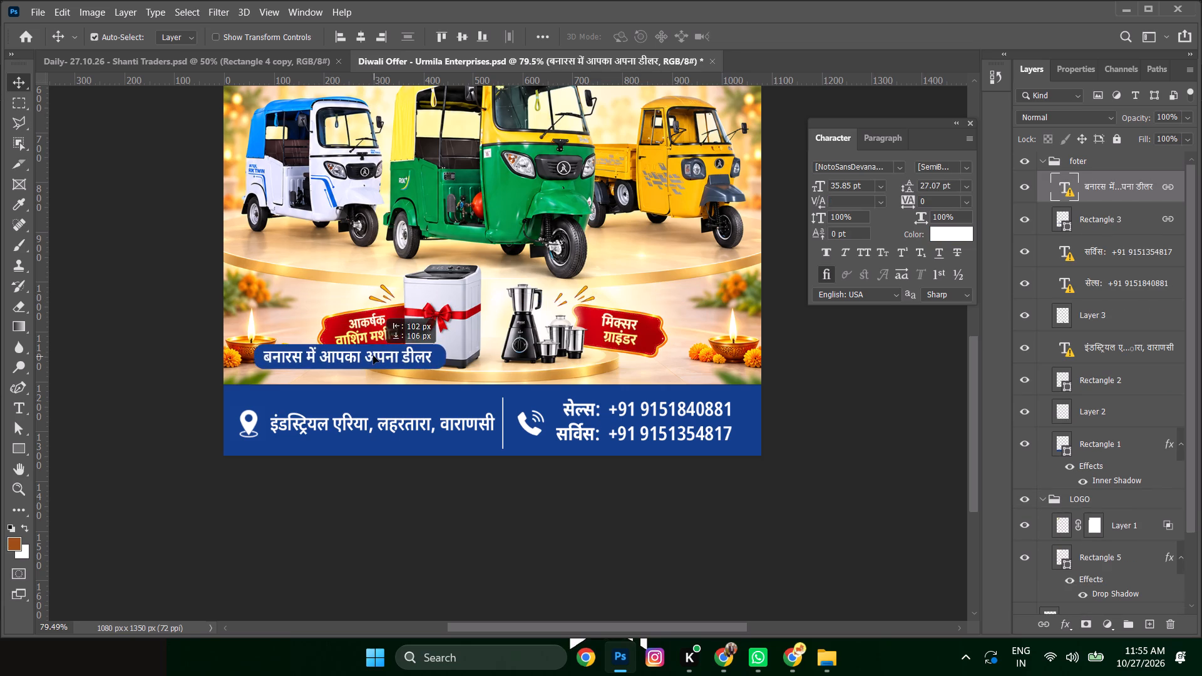
pyautogui.moveTo(373, 356); pyautogui.dragTo(354, 364)
# Duplicate the dealer caption with its blue badge and place the copy level with the original on its right.
pyautogui.click(371, 366)
pyautogui.keyDown('shift'); pyautogui.click(421, 362); pyautogui.keyUp('shift')
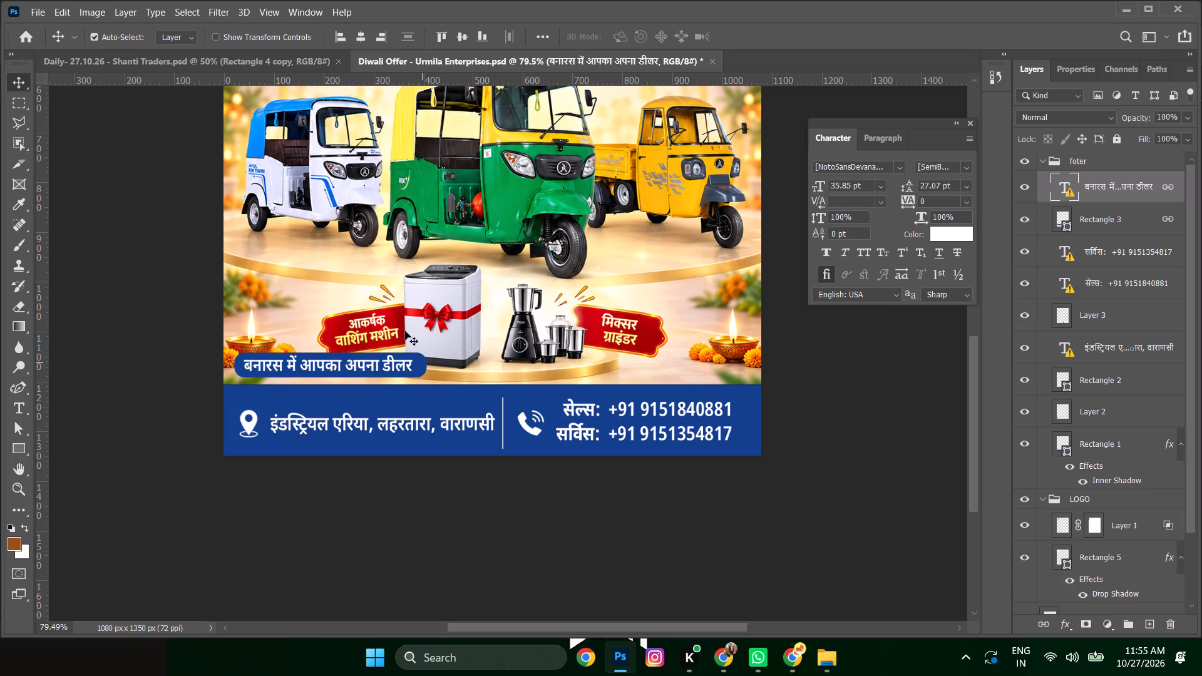
pyautogui.hotkey('ctrl', 'j')
pyautogui.hotkey('ctrl', 't')
pyautogui.moveTo(359, 371); pyautogui.dragTo(540, 362)
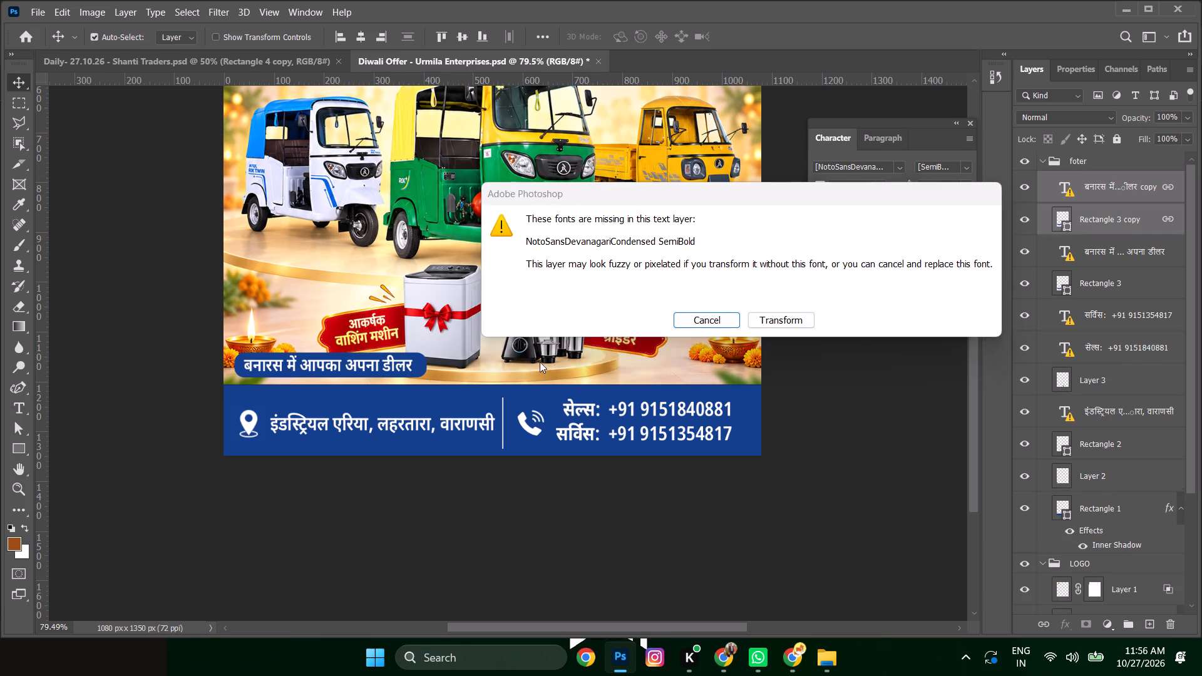
pyautogui.moveTo(540, 362); pyautogui.dragTo(595, 361)
pyautogui.click(775, 318)
pyautogui.moveTo(381, 373); pyautogui.dragTo(617, 366)
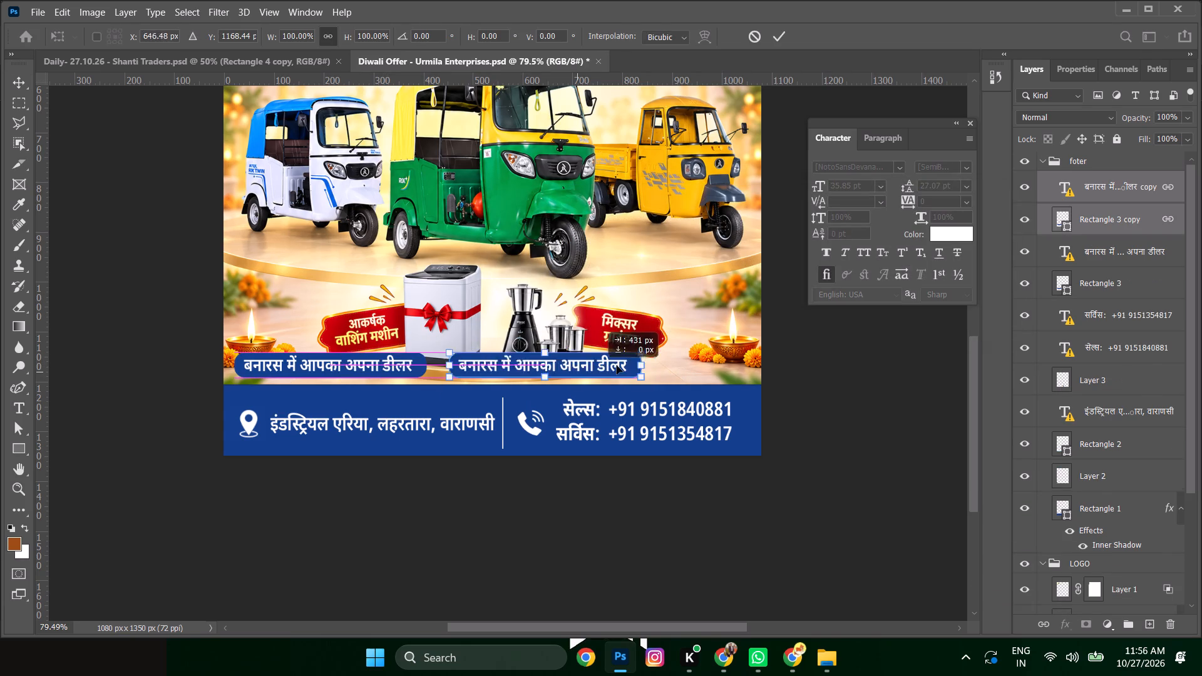
pyautogui.moveTo(617, 366); pyautogui.dragTo(603, 371)
pyautogui.press('Return')
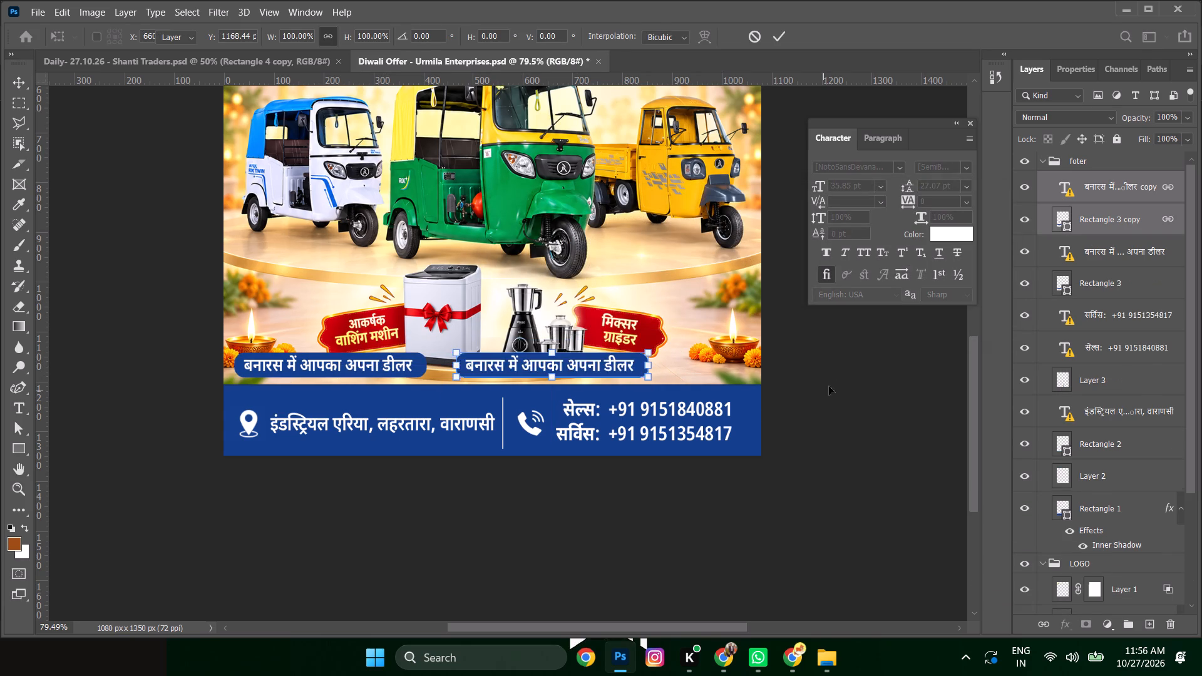
pyautogui.click(839, 381)
# Set the font of both dealer captions to Anek Devanagari Regular.
pyautogui.click(570, 361)
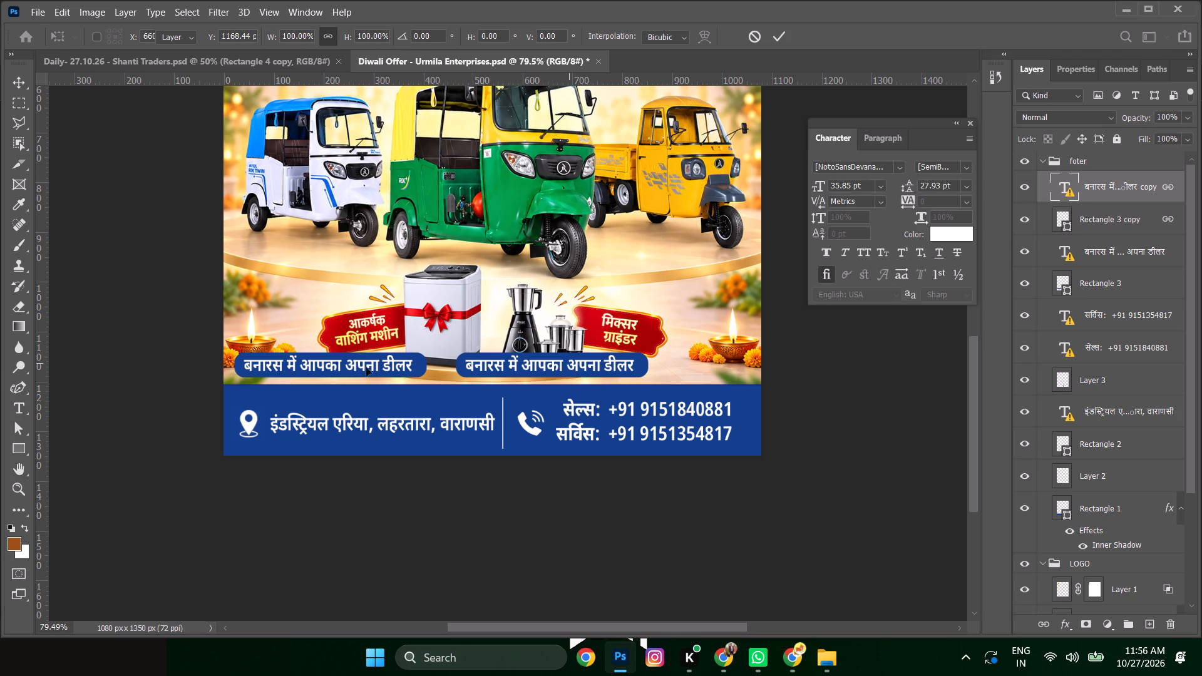
pyautogui.keyDown('shift'); pyautogui.click(366, 371); pyautogui.keyUp('shift')
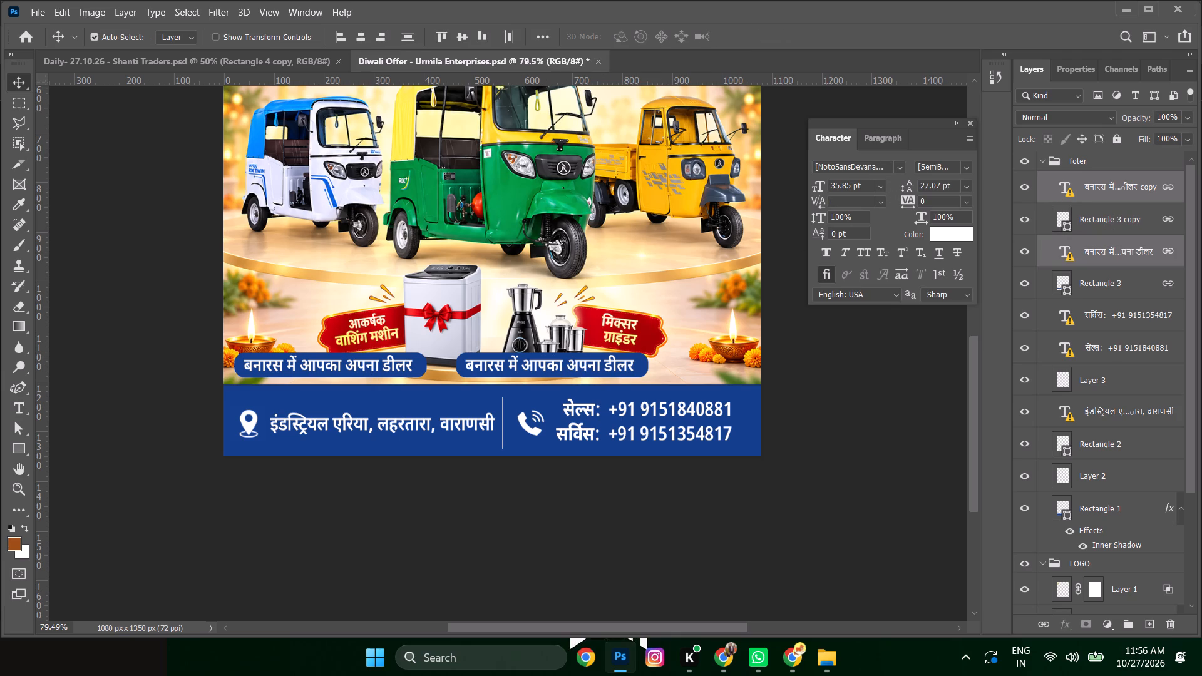
pyautogui.click(890, 165)
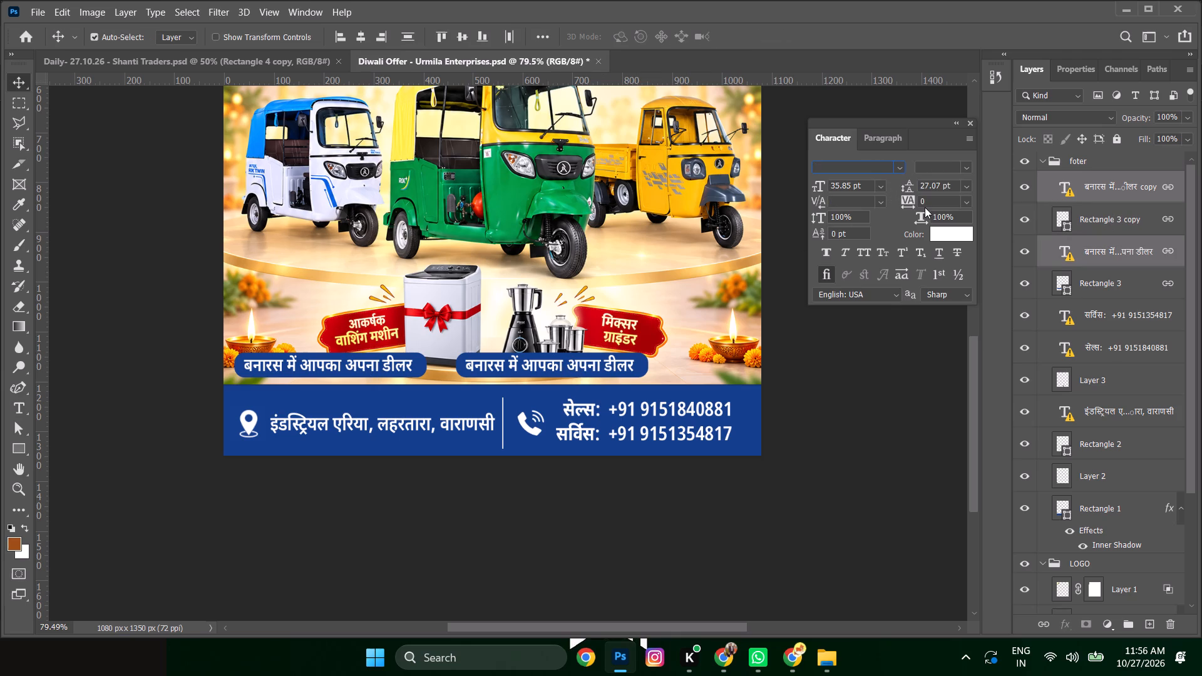
pyautogui.write('mukta')
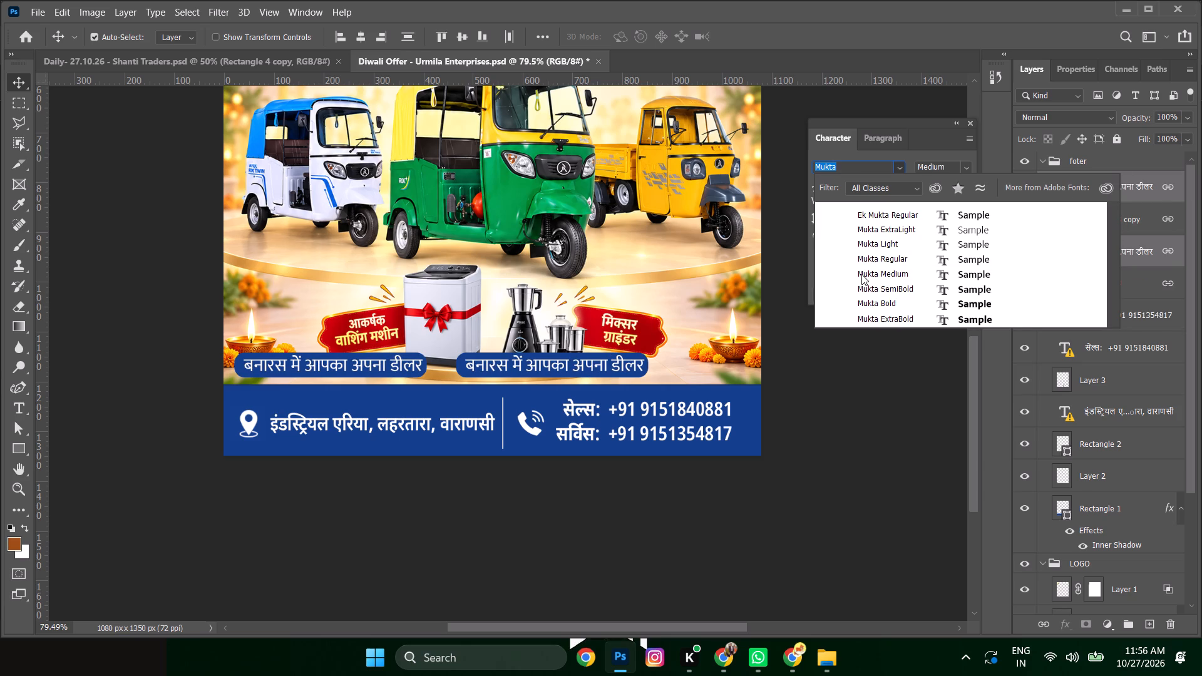
pyautogui.write('anek')
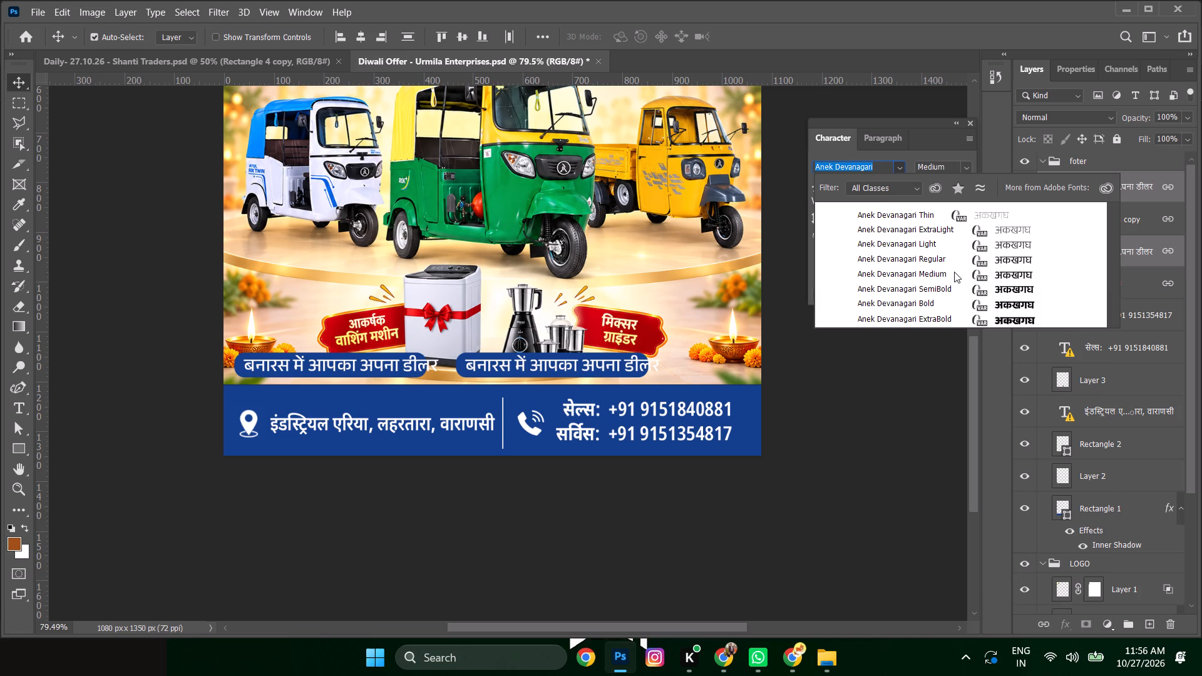
pyautogui.click(912, 265)
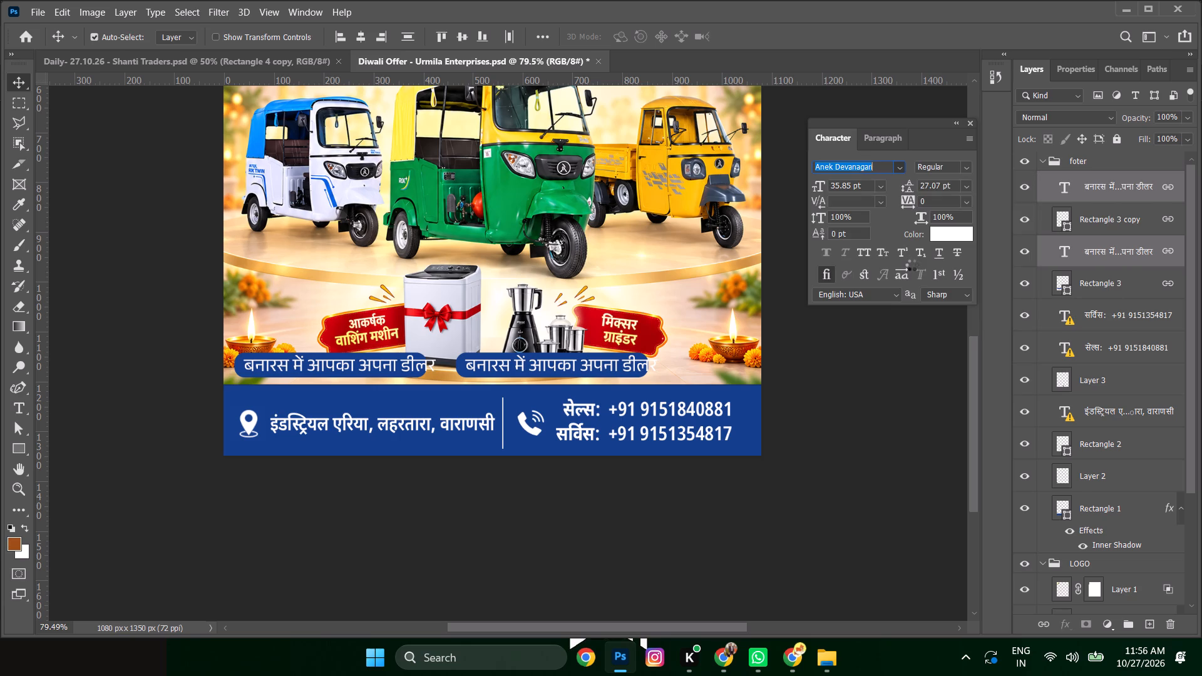
pyautogui.click(615, 362)
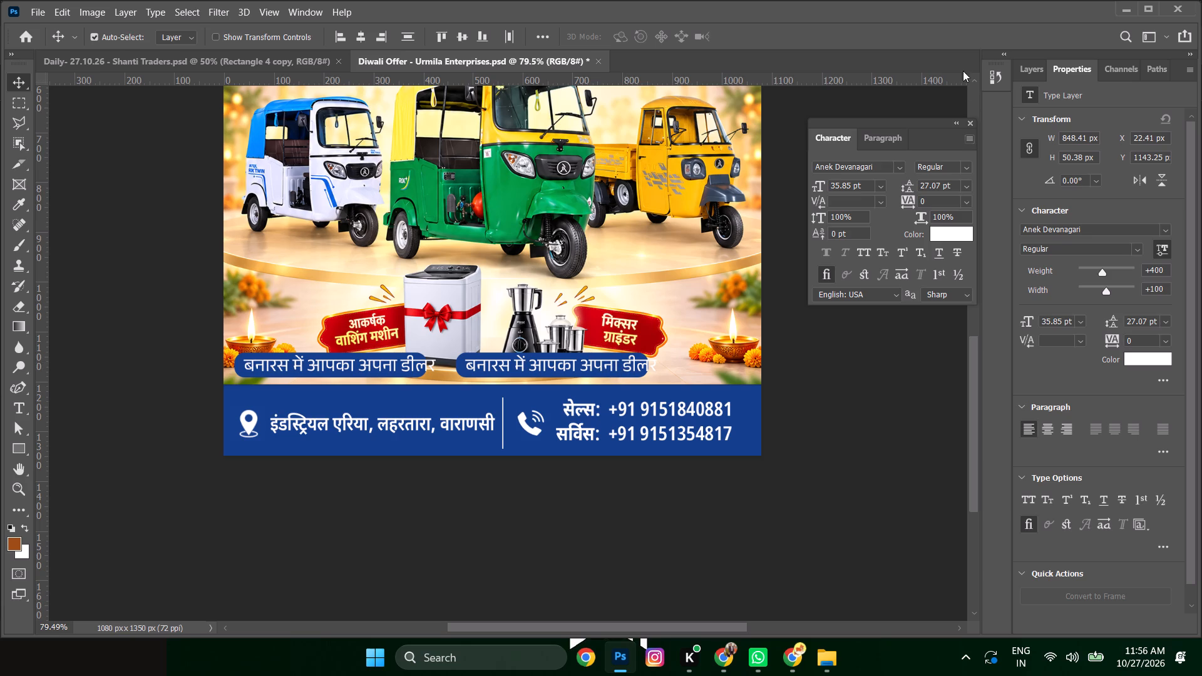
pyautogui.click(1033, 79)
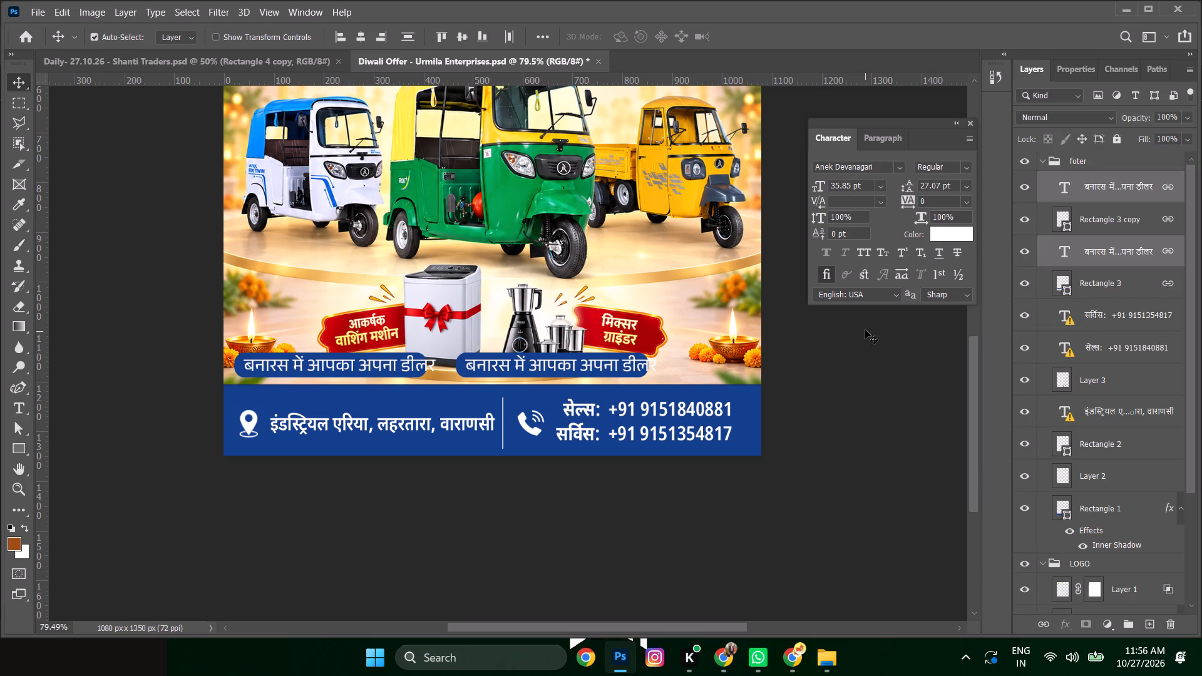
pyautogui.click(865, 330)
# Replace the duplicated caption's text with the copied line "बुकिंग के लिए आज ही संपर्क करें!".
pyautogui.click(639, 365)
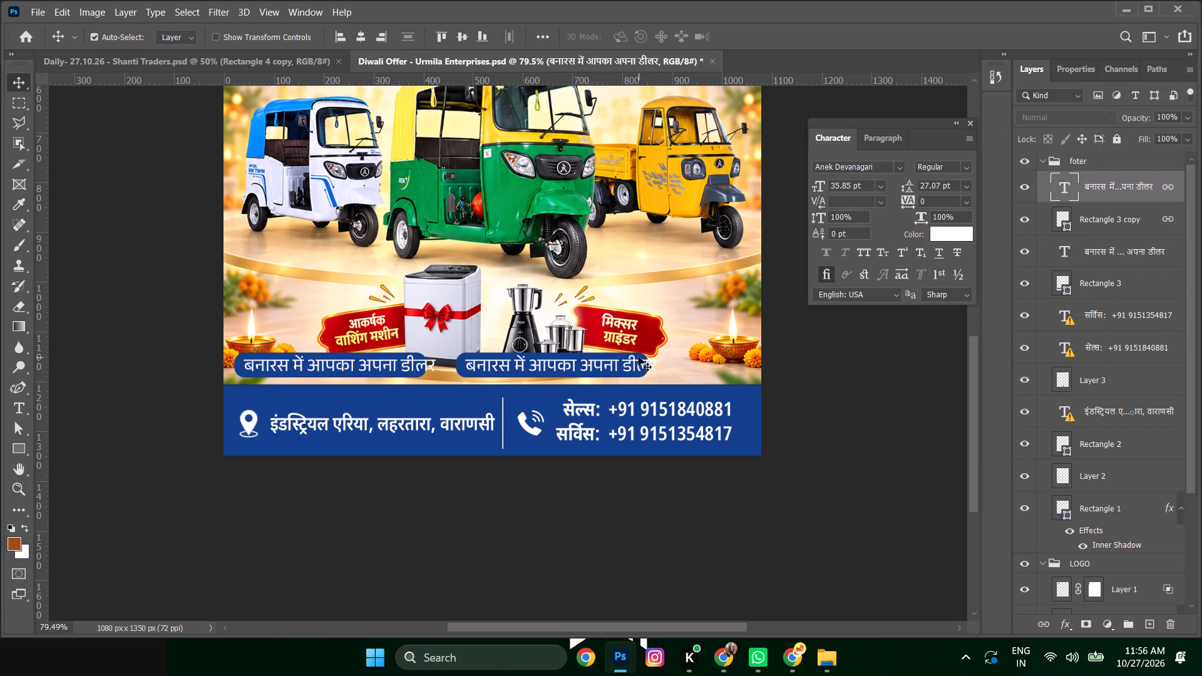
pyautogui.doubleClick(632, 363)
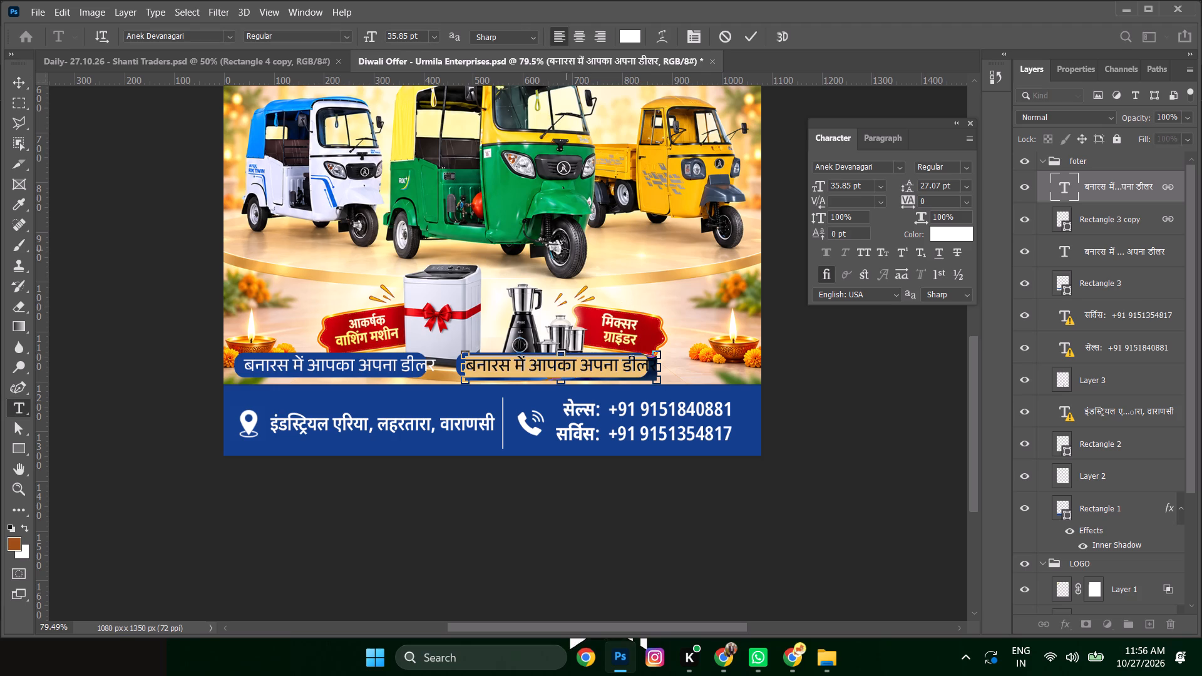
pyautogui.hotkey('ctrl', 'v')
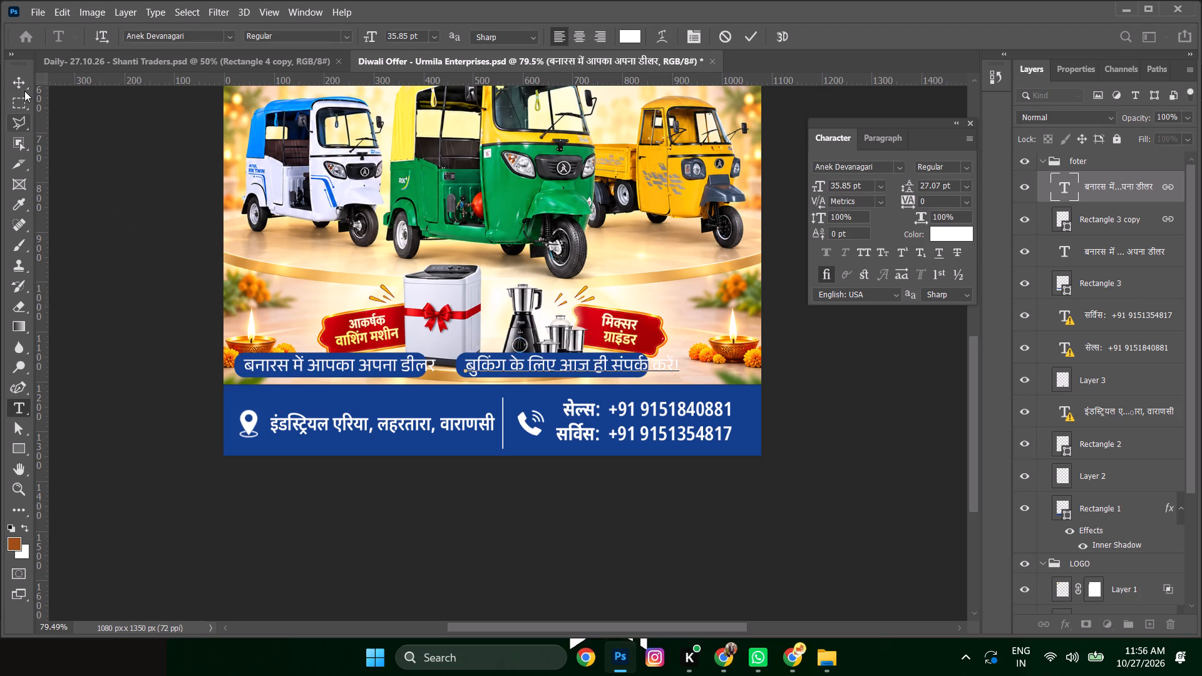
pyautogui.click(16, 86)
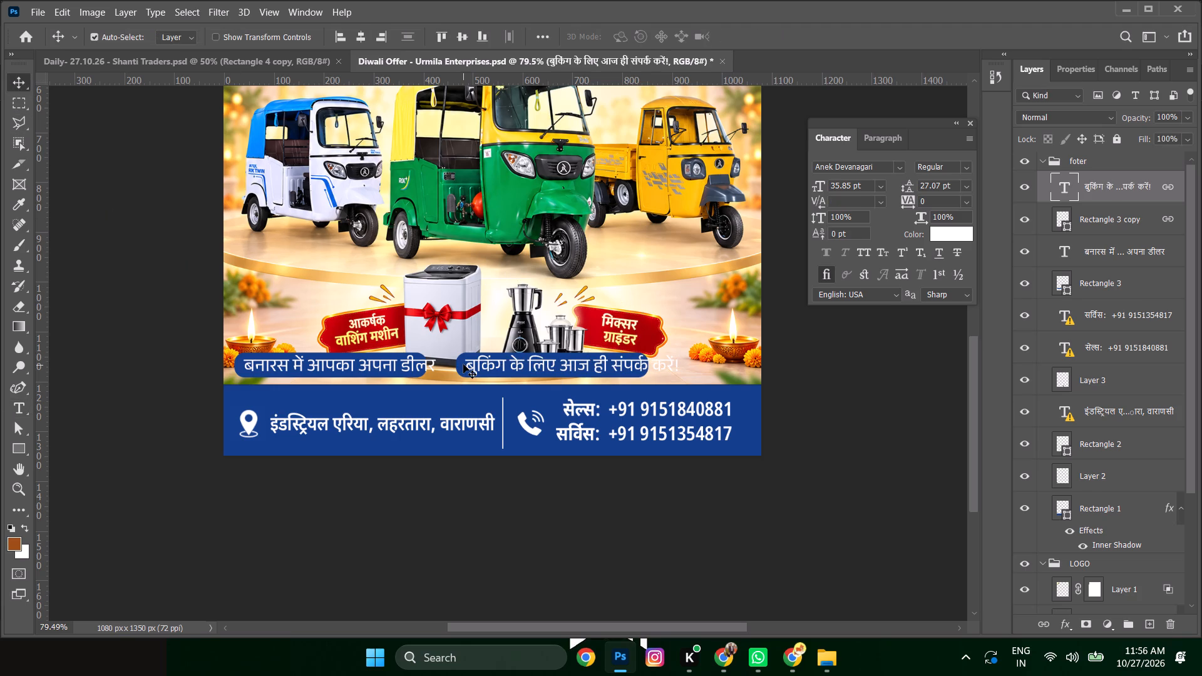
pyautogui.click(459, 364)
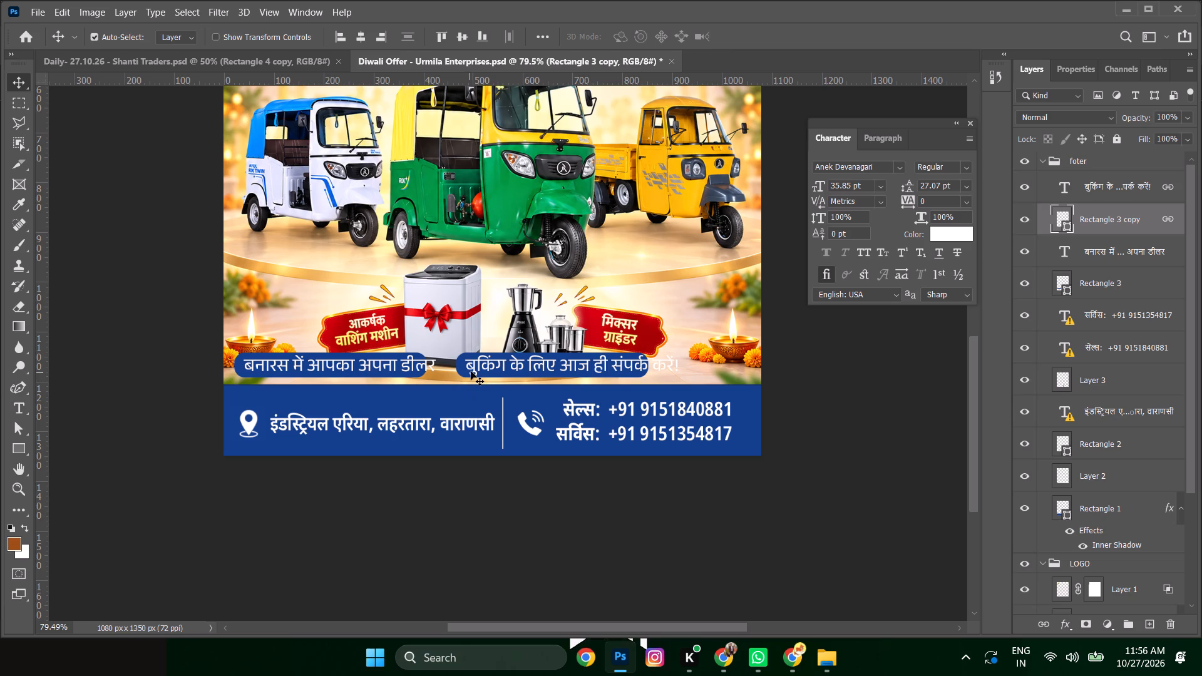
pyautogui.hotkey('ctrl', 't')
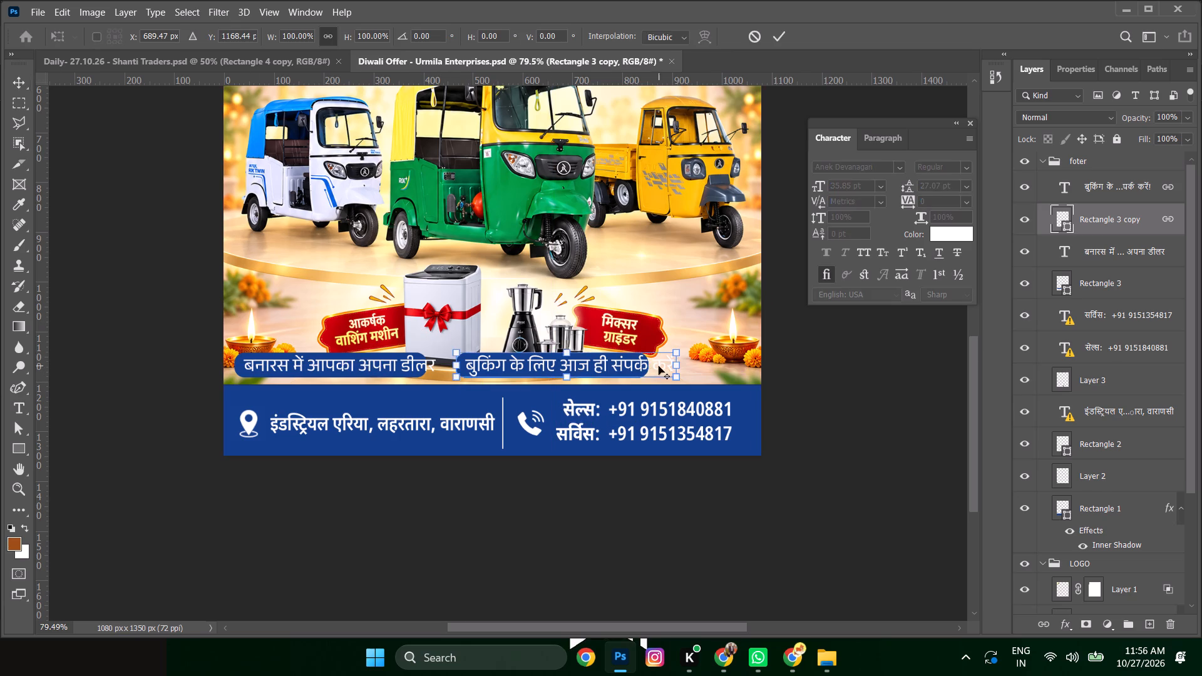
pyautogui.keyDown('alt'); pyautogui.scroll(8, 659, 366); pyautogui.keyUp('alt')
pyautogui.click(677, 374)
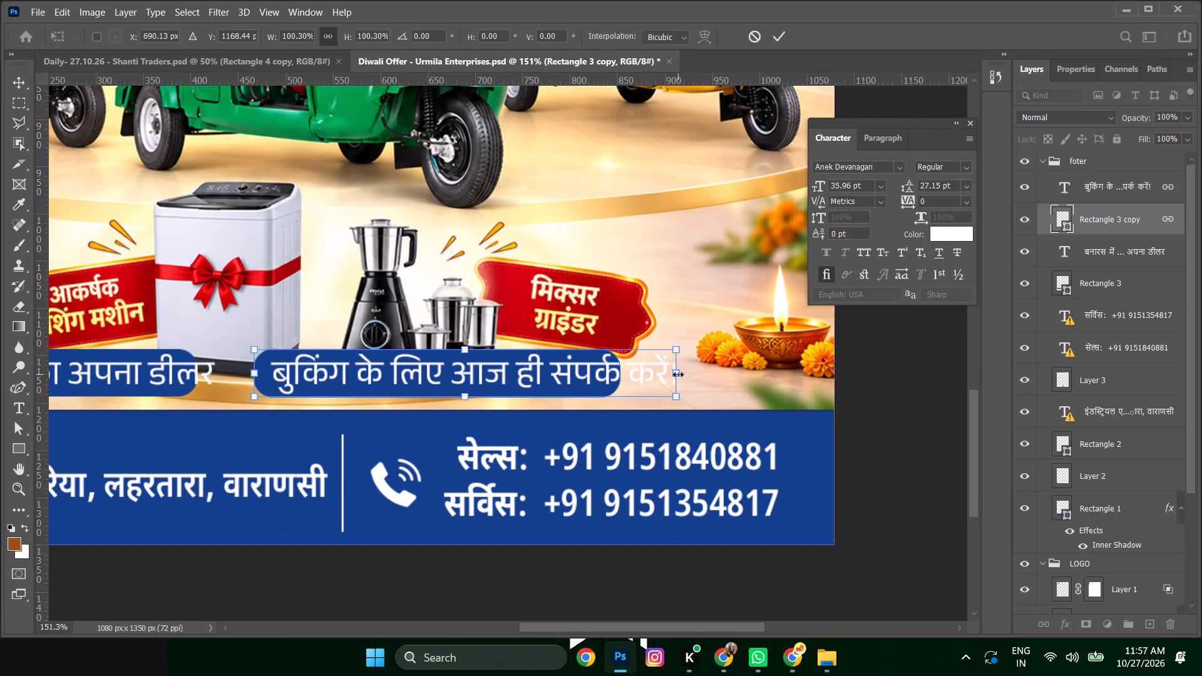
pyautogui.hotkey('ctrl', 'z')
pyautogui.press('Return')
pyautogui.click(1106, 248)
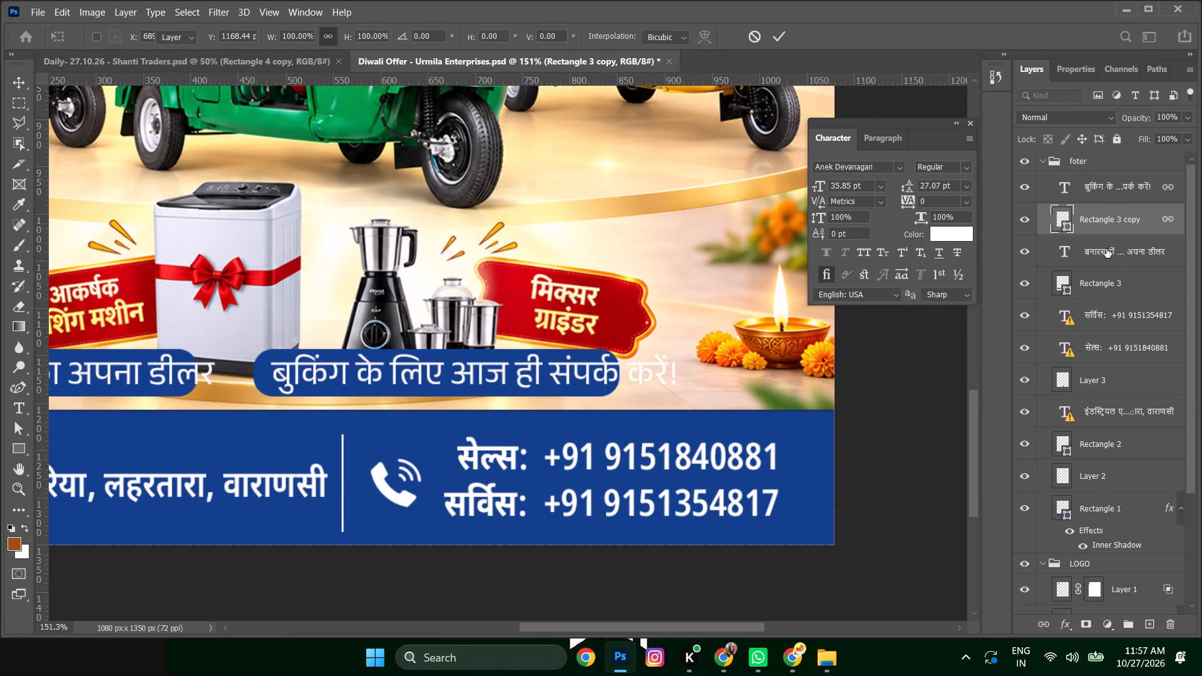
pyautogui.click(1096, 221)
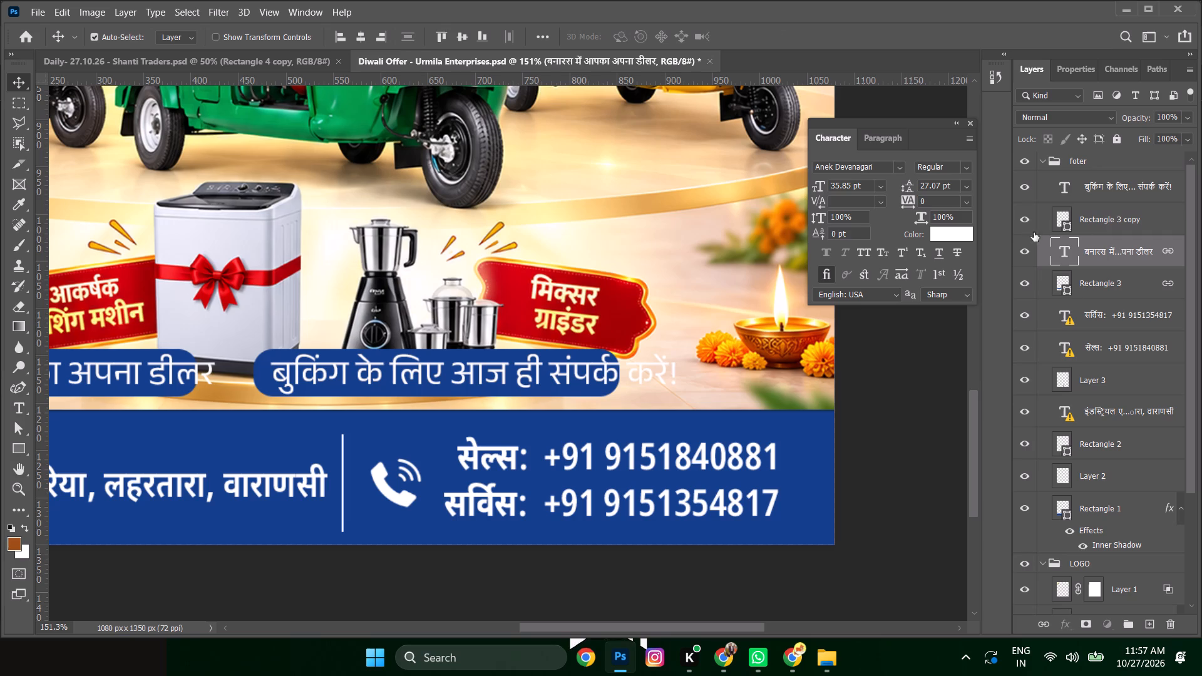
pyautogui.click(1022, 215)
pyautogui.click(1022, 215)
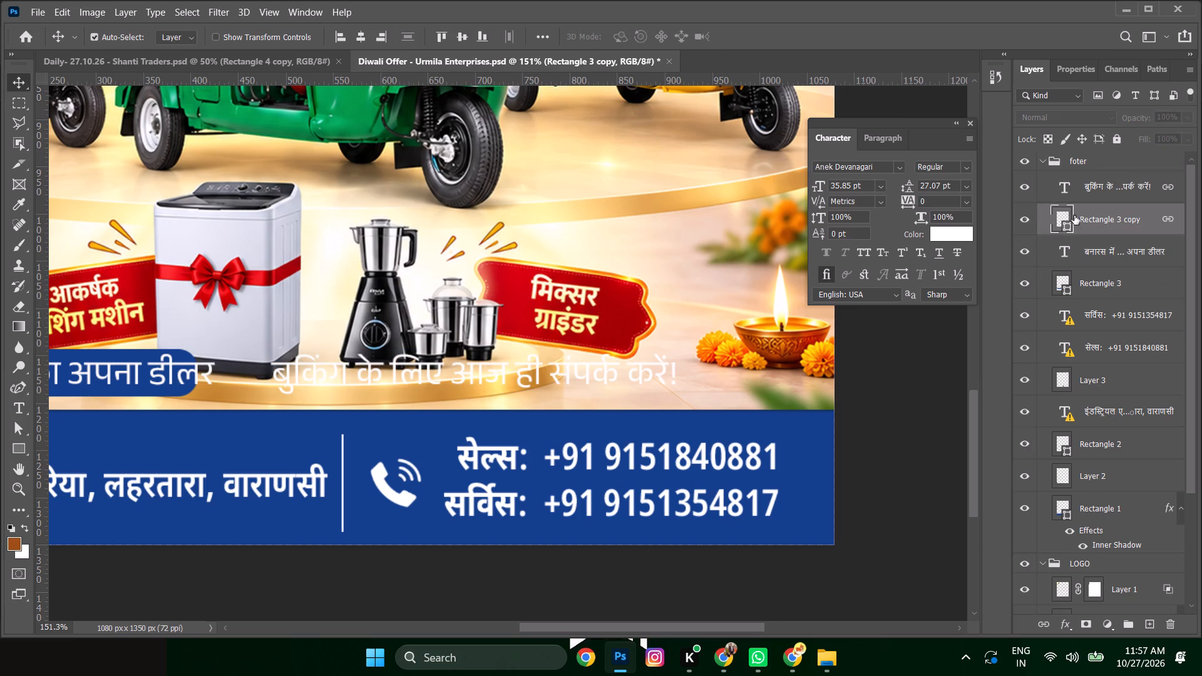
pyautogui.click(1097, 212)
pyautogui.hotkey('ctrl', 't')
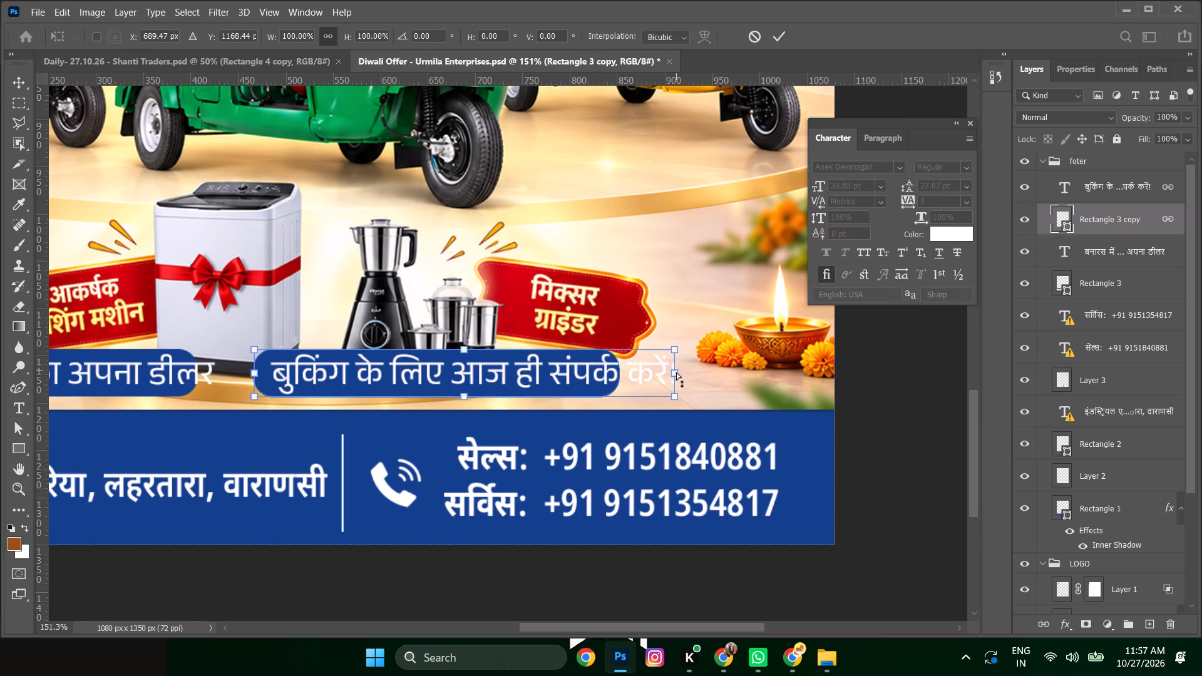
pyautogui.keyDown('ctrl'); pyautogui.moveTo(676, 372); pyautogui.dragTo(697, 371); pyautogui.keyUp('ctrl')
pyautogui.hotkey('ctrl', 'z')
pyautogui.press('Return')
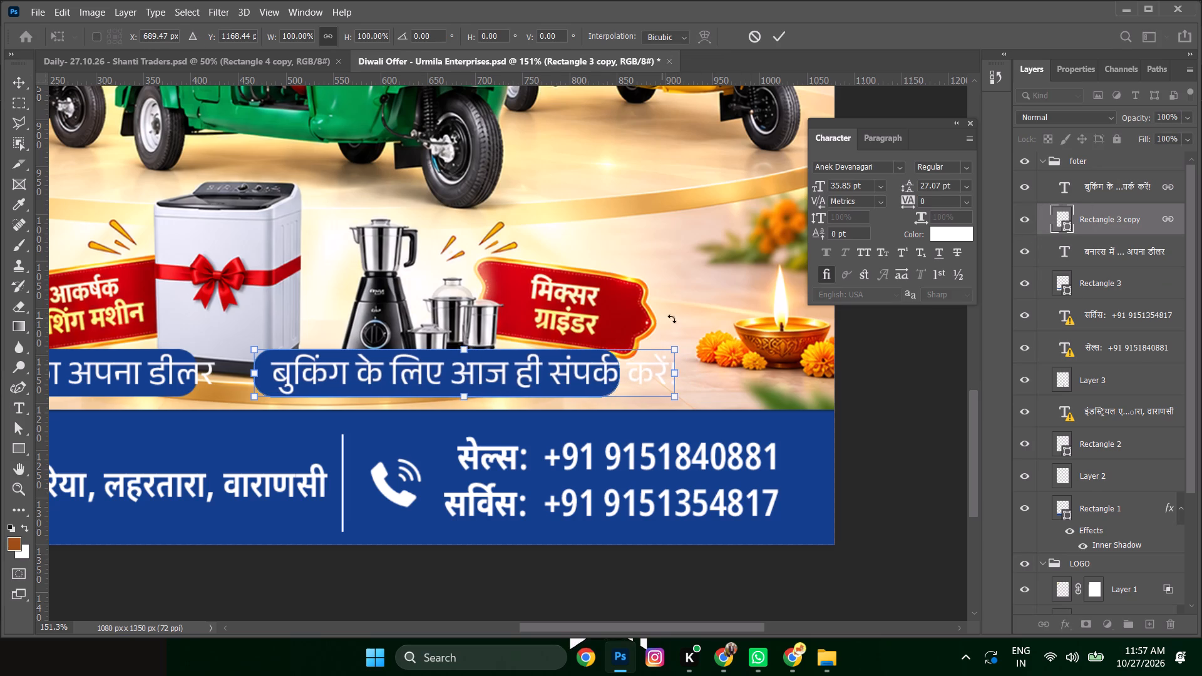
# Unlink the dealer and booking captions from their blue badge rectangles.
pyautogui.click(525, 373)
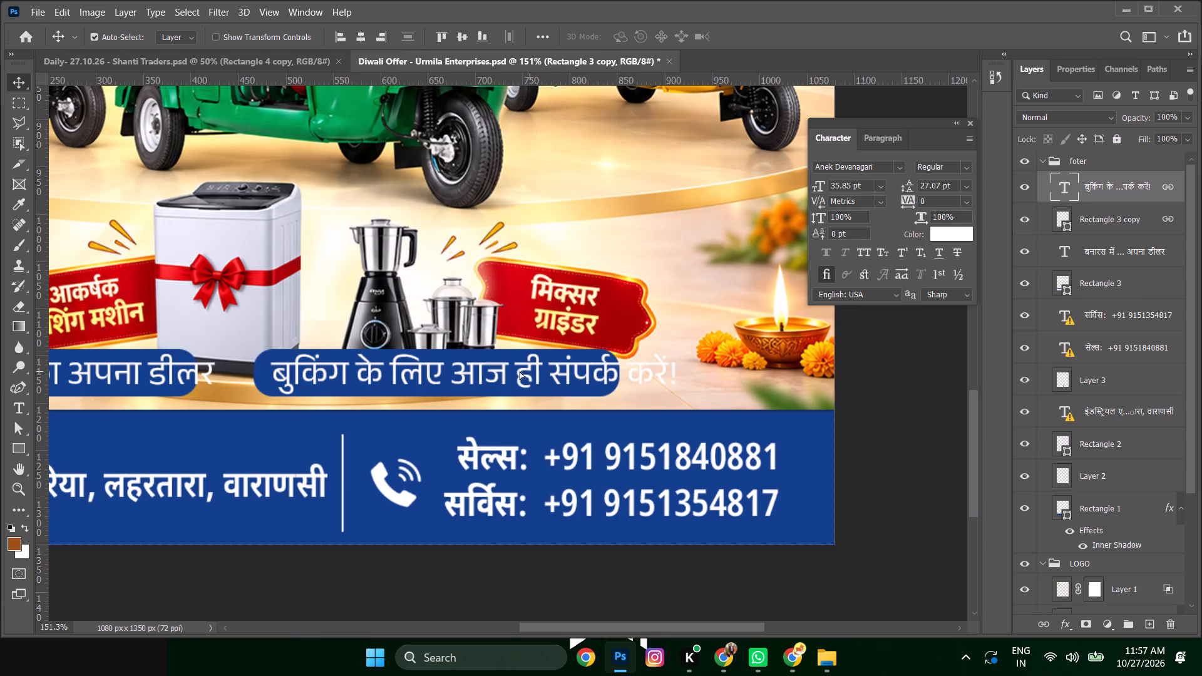
pyautogui.keyDown('shift'); pyautogui.click(266, 393); pyautogui.keyUp('shift')
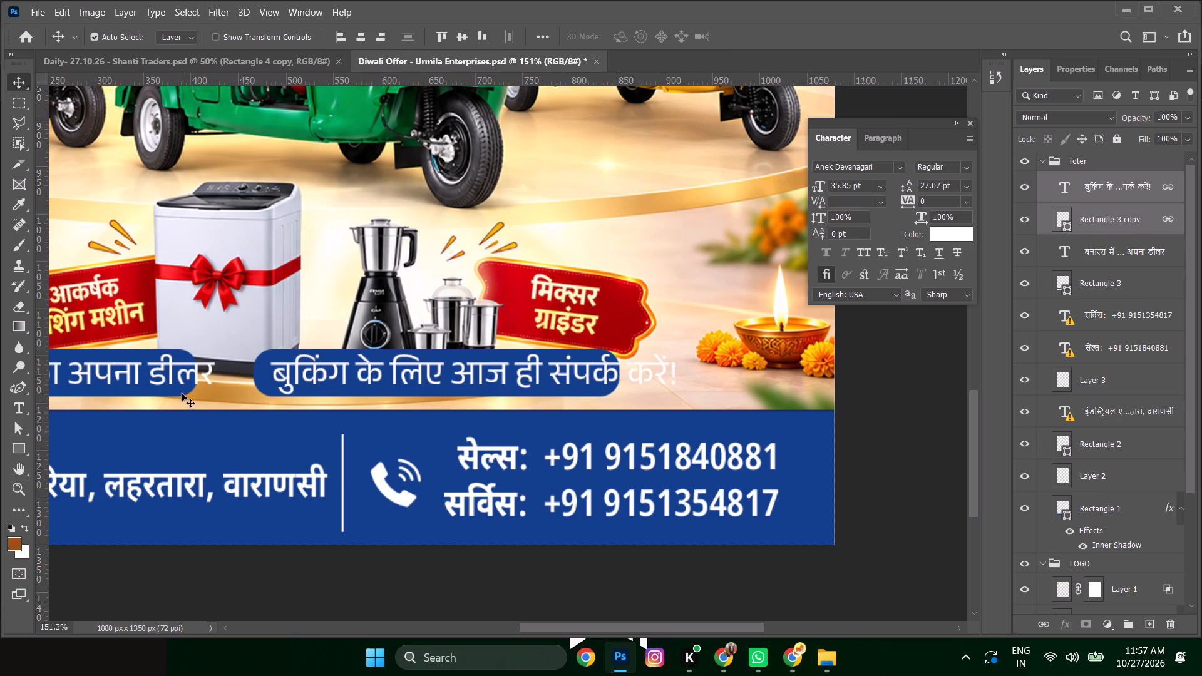
pyautogui.keyDown('shift'); pyautogui.click(182, 393); pyautogui.keyUp('shift')
pyautogui.keyDown('shift'); pyautogui.click(192, 371); pyautogui.keyUp('shift')
pyautogui.keyDown('shift'); pyautogui.rightClick(192, 371); pyautogui.keyUp('shift')
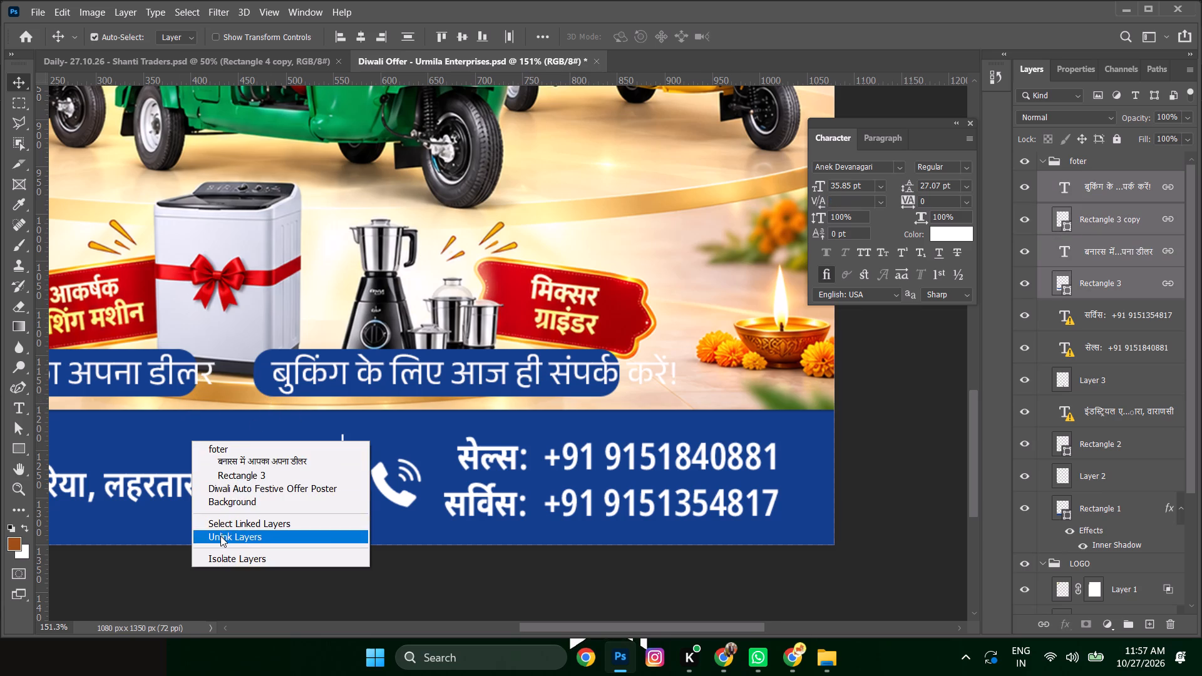
pyautogui.click(220, 536)
pyautogui.click(870, 390)
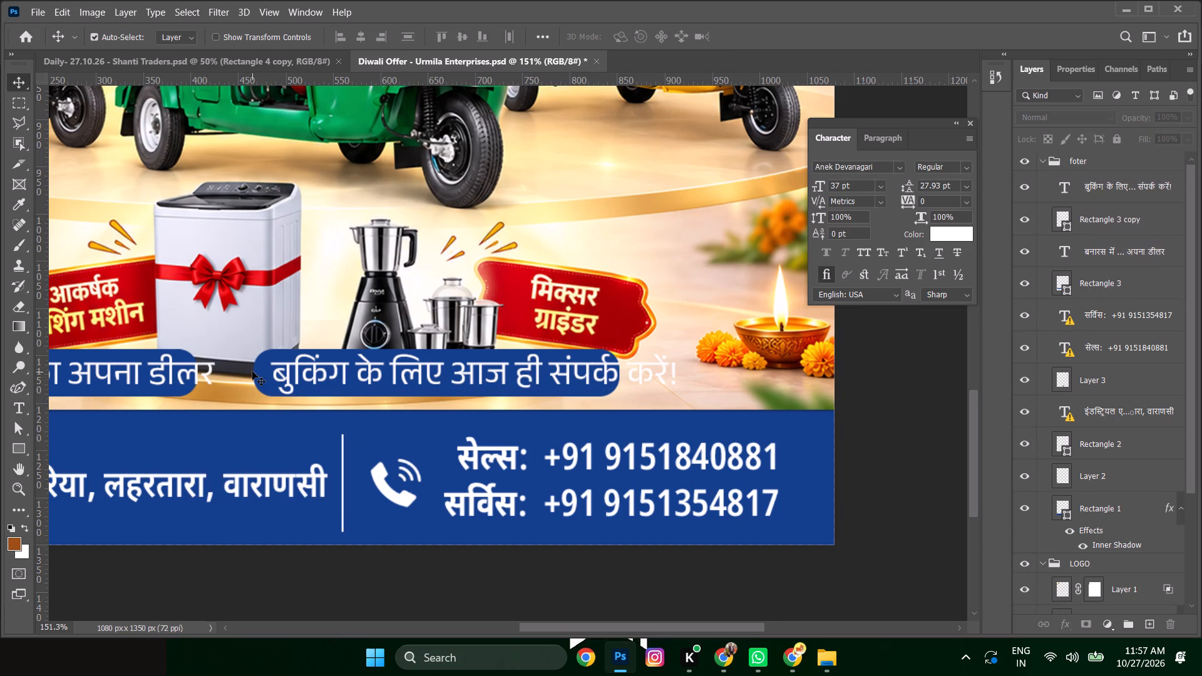
# Widen the booking badge's blue rectangle to about 121% so it spans the whole booking caption, keeping its height and no skew.
pyautogui.click(252, 371)
pyautogui.click(256, 368)
pyautogui.hotkey('ctrl', 't')
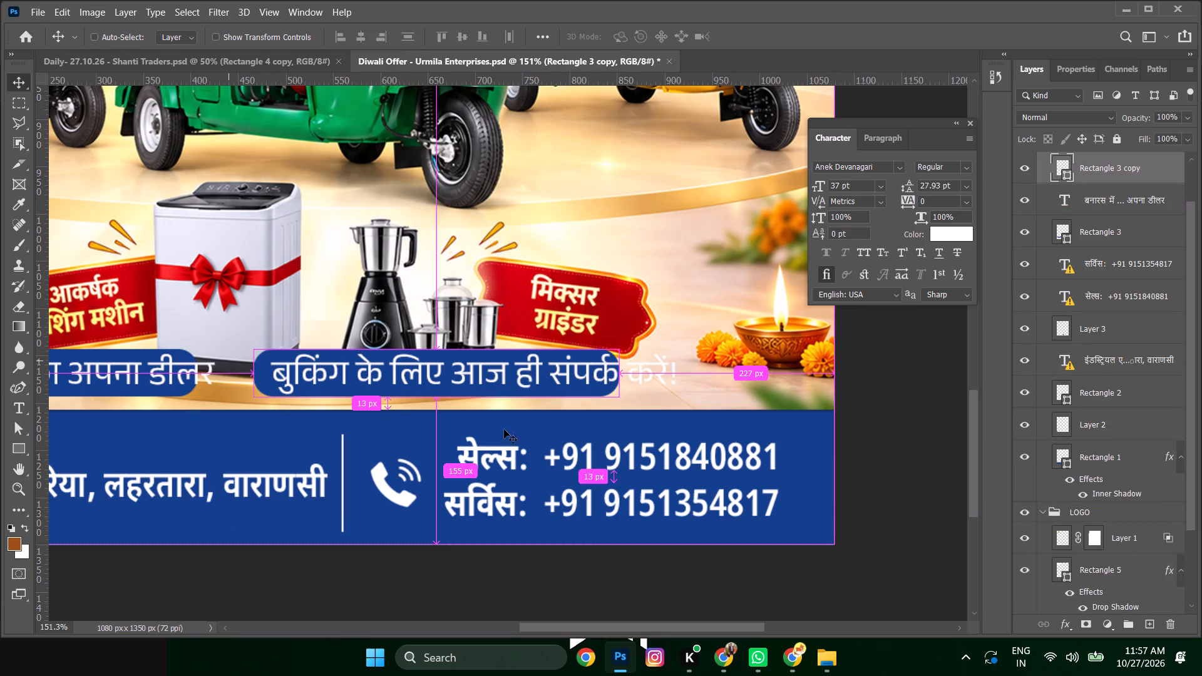
pyautogui.keyDown('ctrl'); pyautogui.moveTo(615, 373); pyautogui.dragTo(675, 367); pyautogui.keyUp('ctrl')
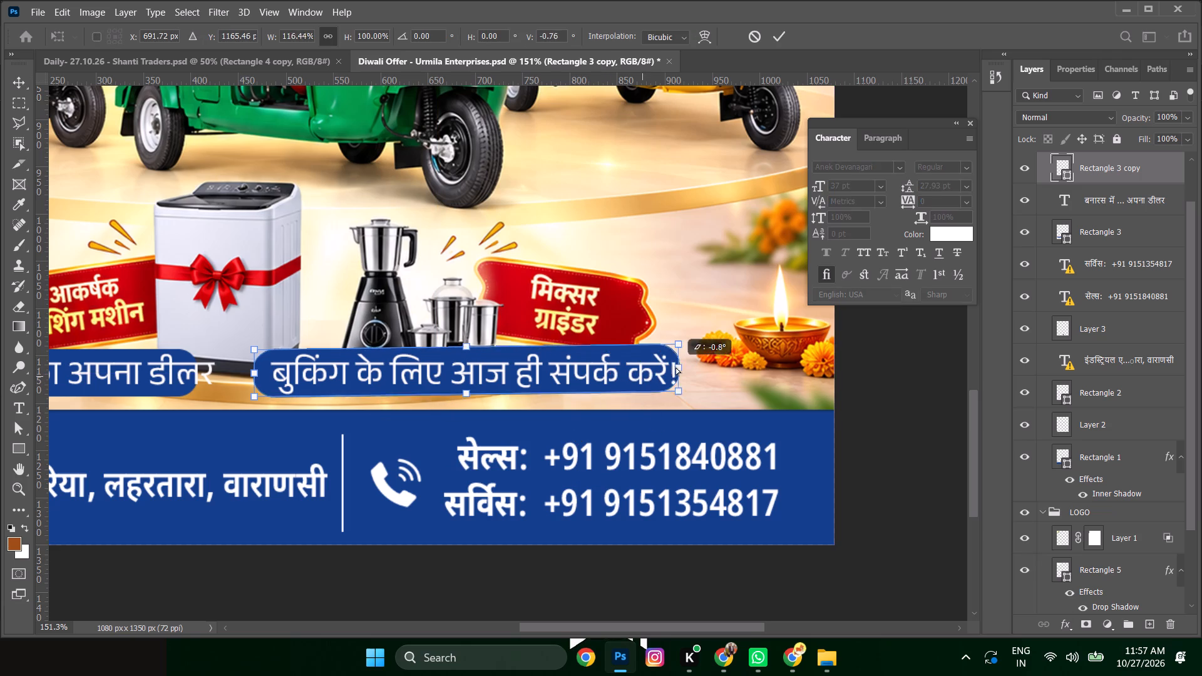
pyautogui.keyDown('ctrl'); pyautogui.moveTo(675, 367); pyautogui.dragTo(691, 372); pyautogui.keyUp('ctrl')
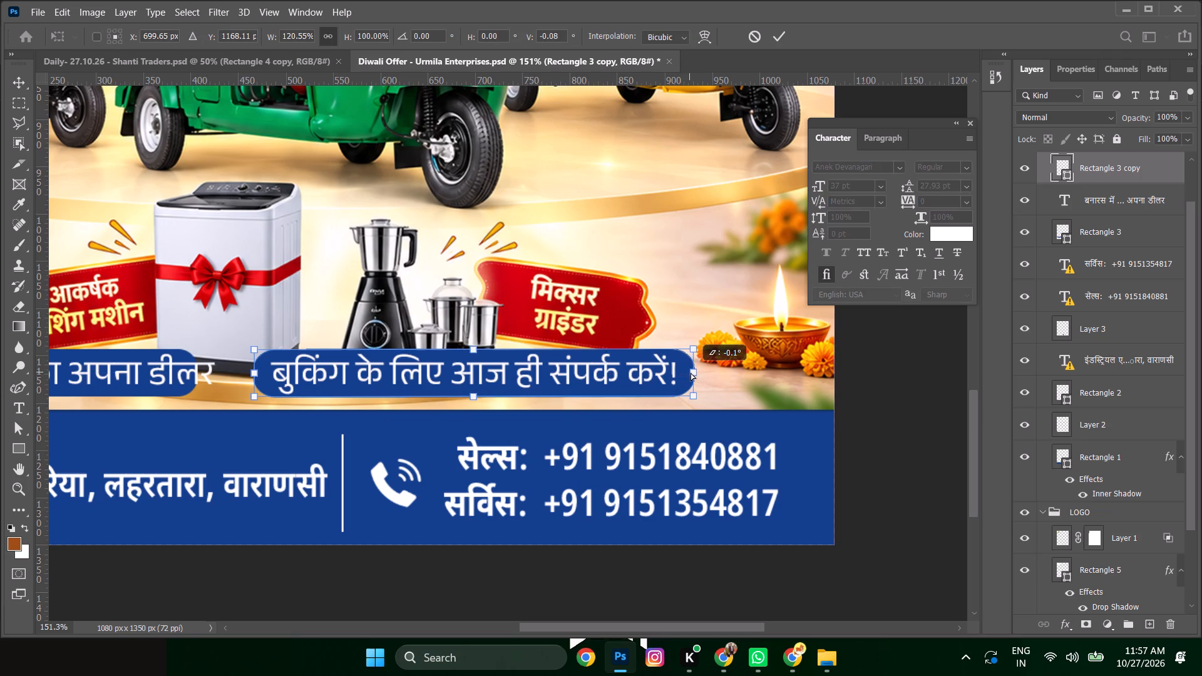
pyautogui.keyDown('ctrl'); pyautogui.moveTo(691, 372); pyautogui.dragTo(695, 372); pyautogui.keyUp('ctrl')
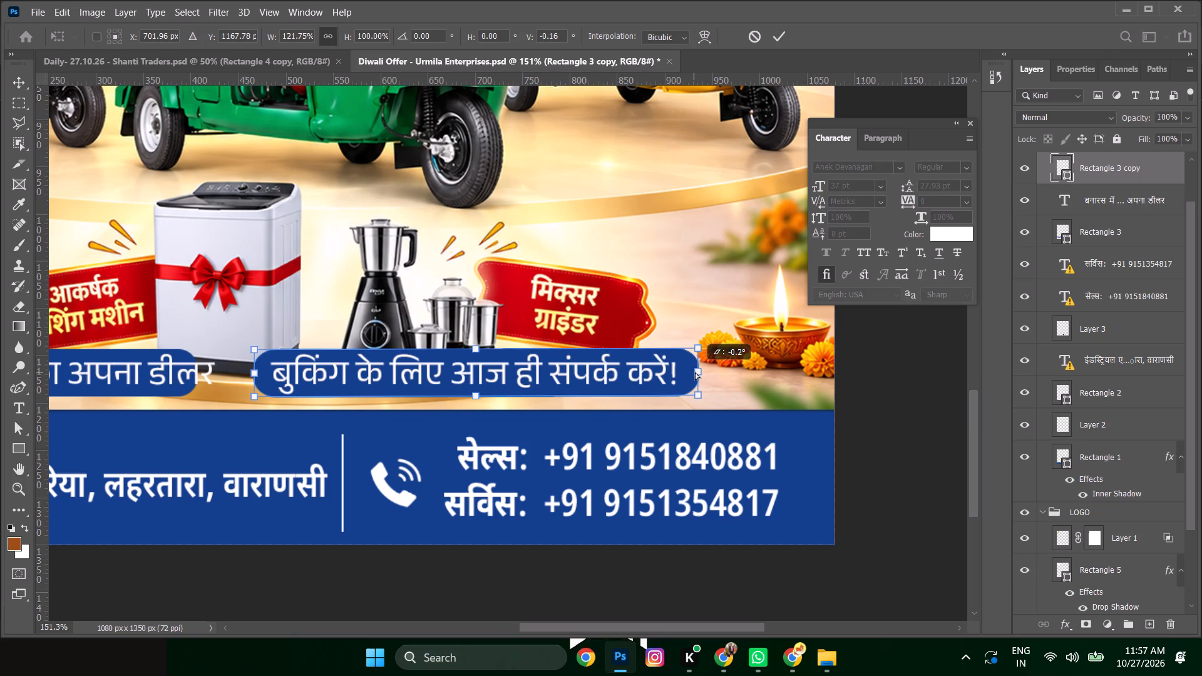
pyautogui.keyDown('ctrl'); pyautogui.moveTo(695, 372); pyautogui.dragTo(693, 371); pyautogui.keyUp('ctrl')
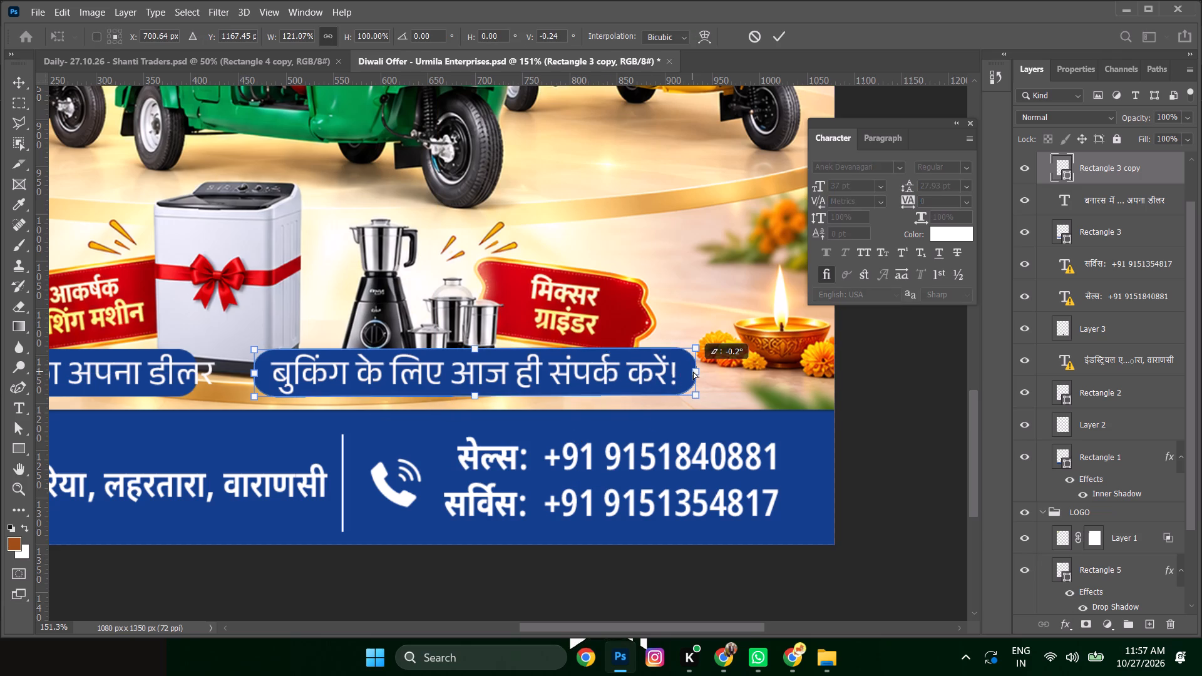
pyautogui.keyDown('ctrl'); pyautogui.moveTo(693, 371); pyautogui.dragTo(693, 374); pyautogui.keyUp('ctrl')
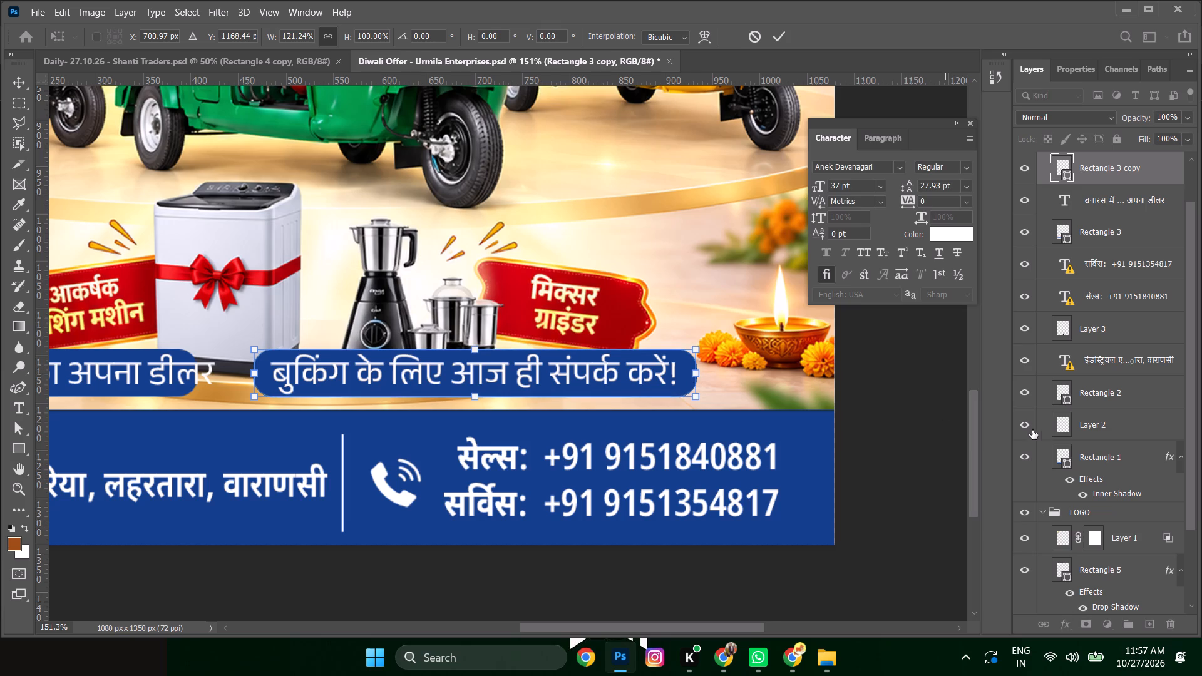
pyautogui.press('Return')
# Centre the booking caption and its badge horizontally on the canvas and link the two layers.
pyautogui.keyDown('shift'); pyautogui.click(656, 367); pyautogui.keyUp('shift')
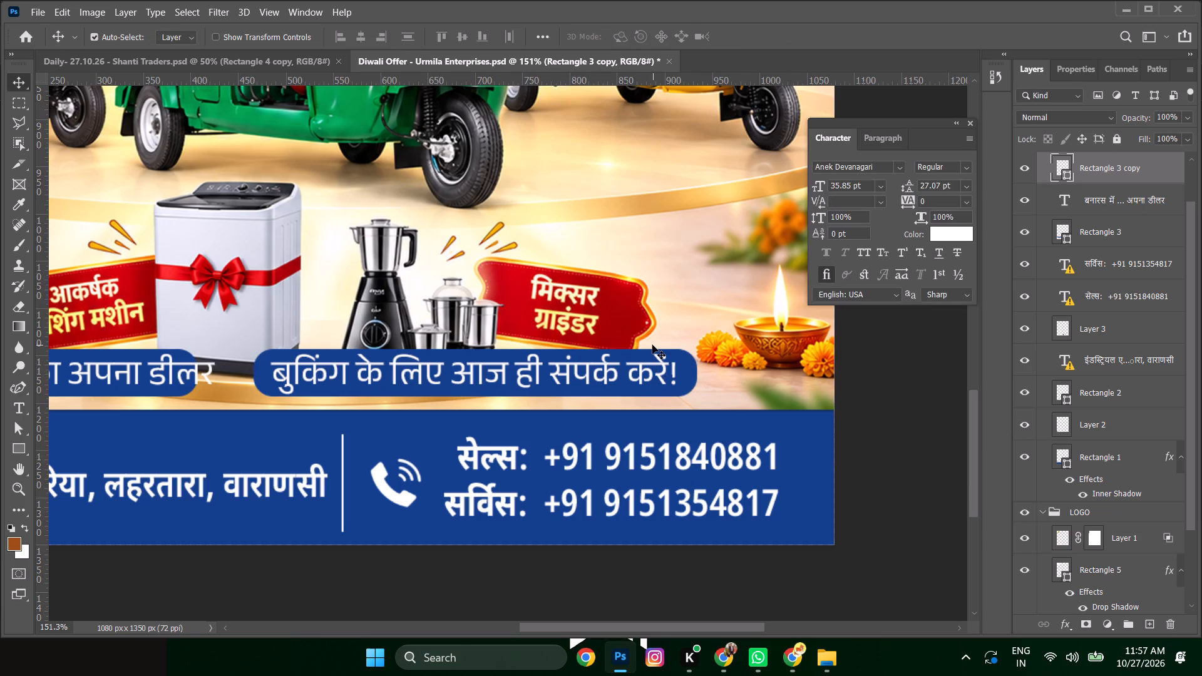
pyautogui.hotkey('ctrl', 'a')
pyautogui.click(361, 35)
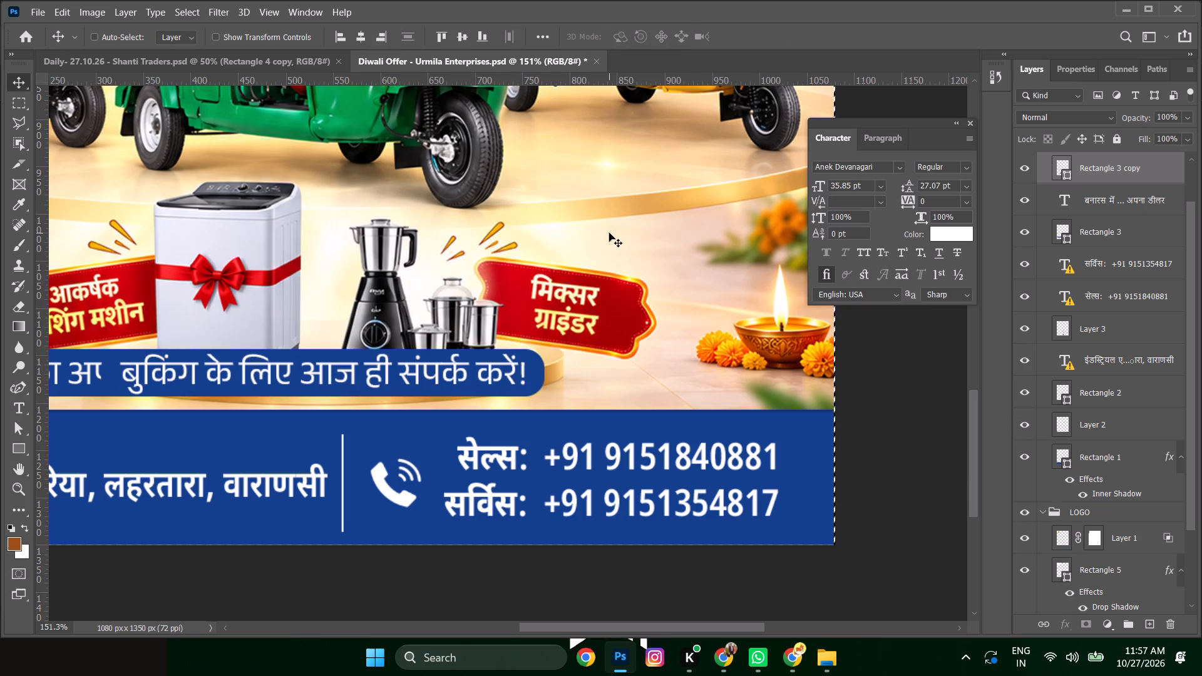
pyautogui.hotkey('ctrl', 'd')
pyautogui.rightClick(386, 375)
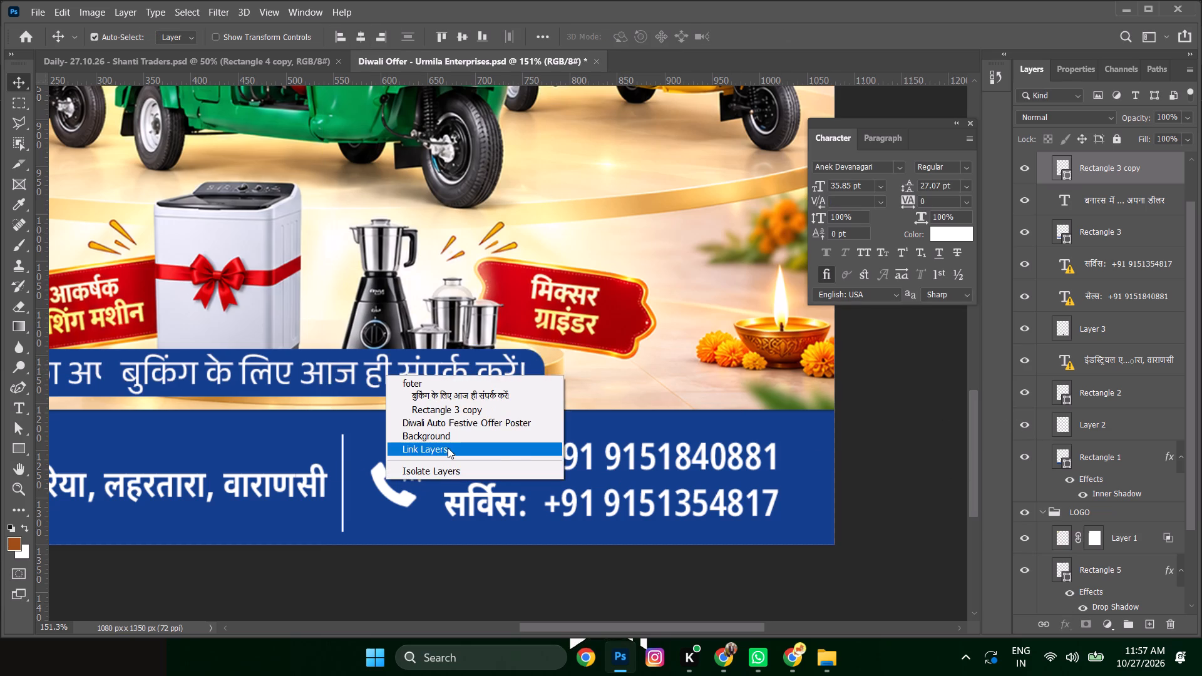
pyautogui.click(448, 448)
# Shift the linked booking caption and badge right, to sit above the footer's phone numbers.
pyautogui.hotkey('shift', 'Right')
pyautogui.hotkey('shift', 'Right')
pyautogui.hotkey('shift', 'Right')
pyautogui.hotkey('shift', 'Right')
pyautogui.hotkey('shift', 'Right')
pyautogui.hotkey('shift', 'Right')
pyautogui.hotkey('shift', 'Right')
pyautogui.hotkey('shift', 'Right')
pyautogui.hotkey('shift', 'Right')
pyautogui.hotkey('shift', 'Right')
pyautogui.hotkey('shift', 'Right')
pyautogui.hotkey('shift', 'Right')
pyautogui.hotkey('shift', 'Right')
pyautogui.hotkey('shift', 'Right')
pyautogui.hotkey('shift', 'Right')
pyautogui.hotkey('shift', 'Right')
pyautogui.hotkey('shift', 'Right')
pyautogui.hotkey('shift', 'Right')
pyautogui.hotkey('shift', 'Right')
pyautogui.hotkey('shift', 'Right')
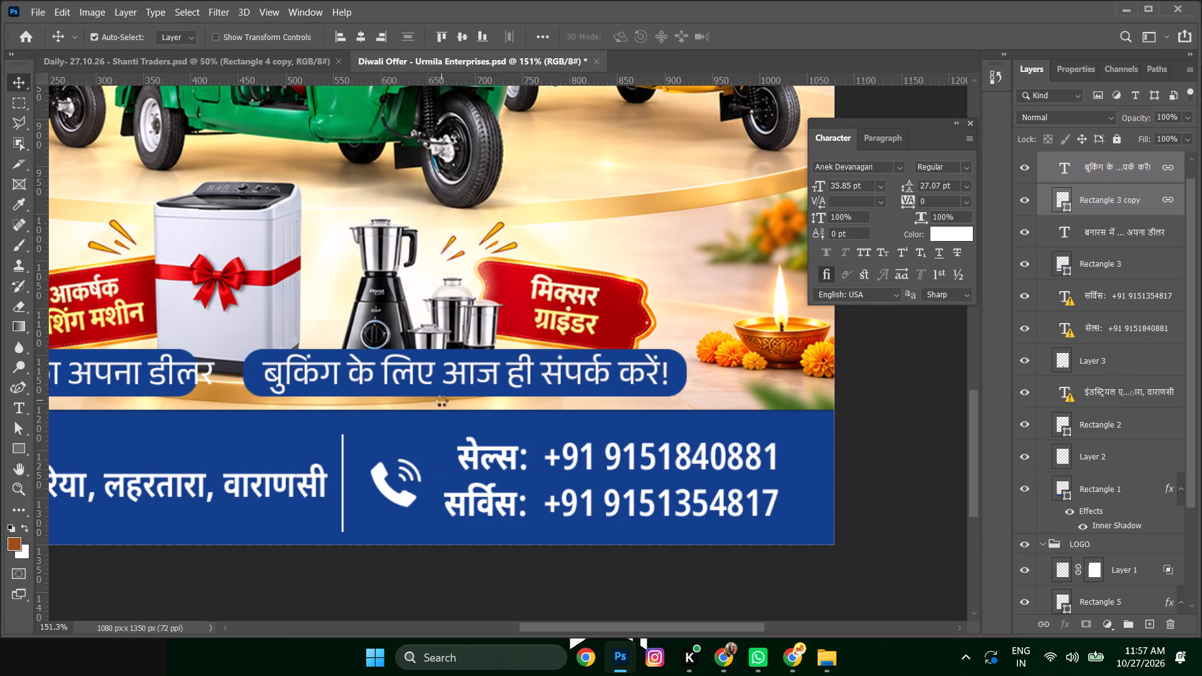
pyautogui.hotkey('shift', 'Right')
# Widen the dealer badge's blue rectangle to about 109% so it spans the whole dealer caption.
pyautogui.press('space')
pyautogui.press('space')
pyautogui.press('space')
pyautogui.press('space')
pyautogui.press('space')
pyautogui.press('space')
pyautogui.press('space')
pyautogui.press('space')
pyautogui.press('space')
pyautogui.press('space')
pyautogui.press('space')
pyautogui.press('space')
pyautogui.press('space')
pyautogui.press('space')
pyautogui.press('space')
pyautogui.press('space')
pyautogui.press('space')
pyautogui.press('space')
pyautogui.press('space')
pyautogui.press('space')
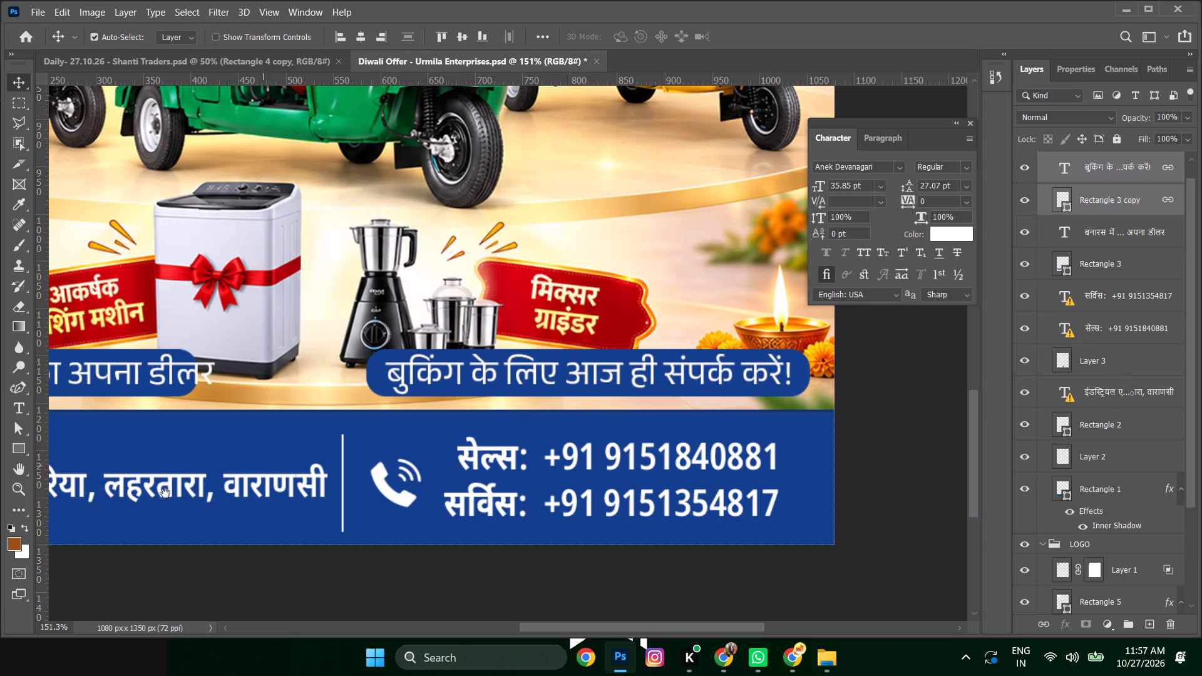
pyautogui.moveTo(194, 407); pyautogui.dragTo(608, 357)
pyautogui.click(255, 337)
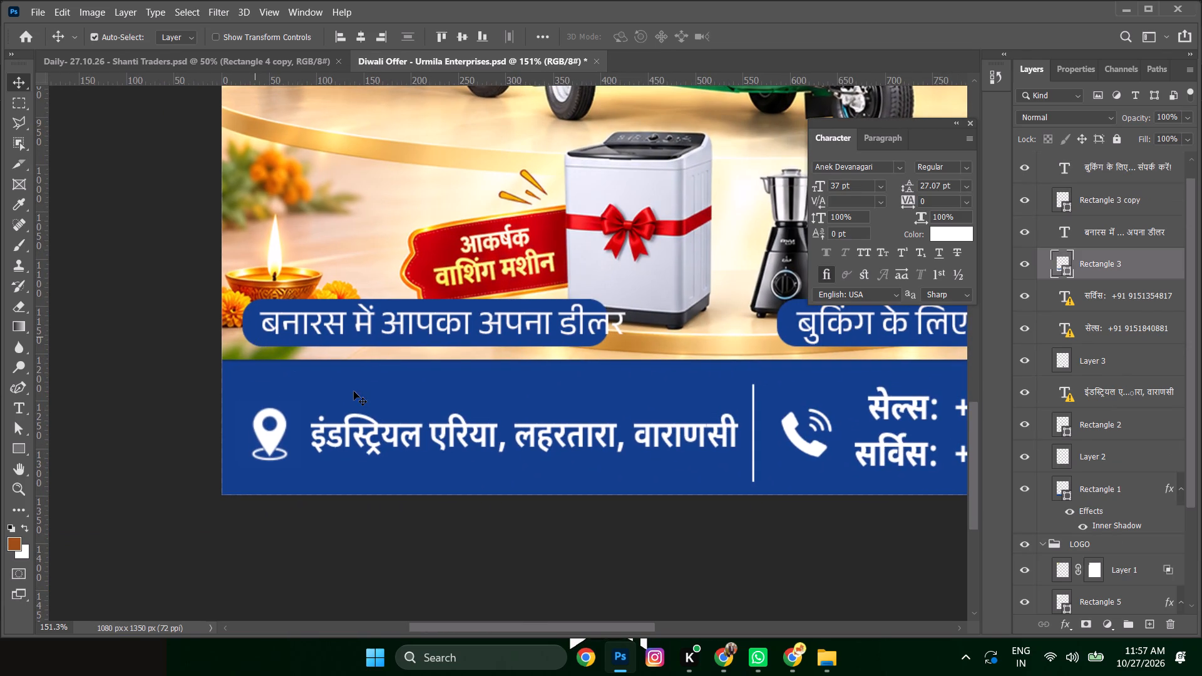
pyautogui.hotkey('ctrl', 't')
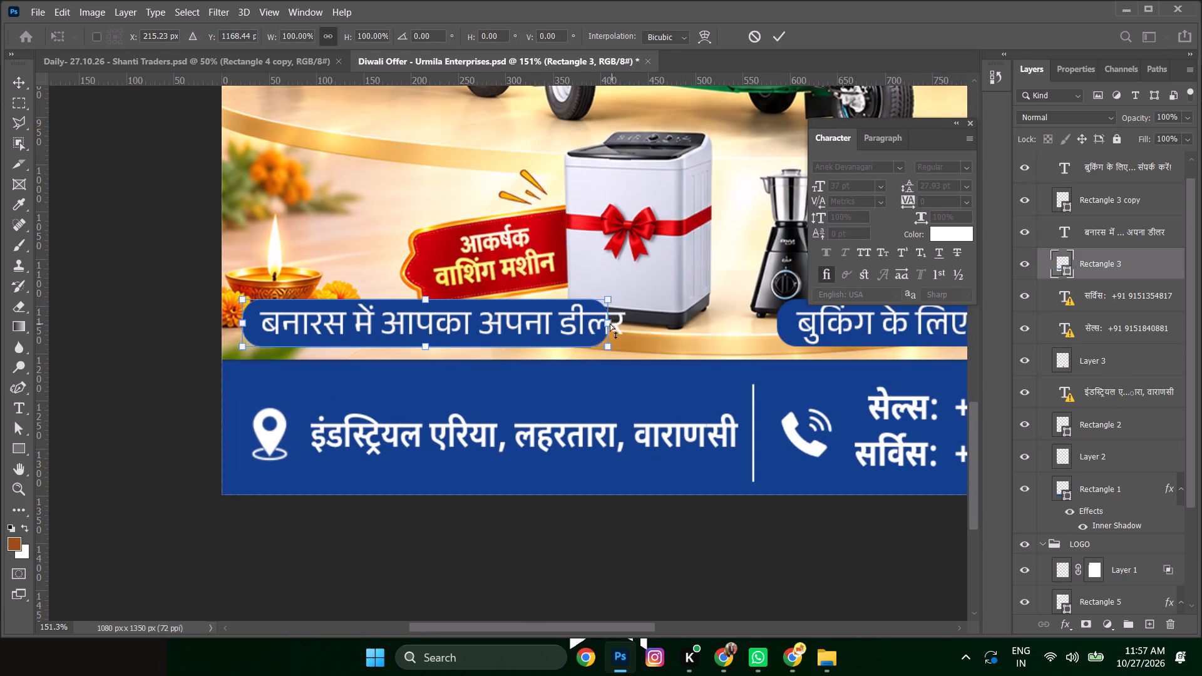
pyautogui.keyDown('ctrl'); pyautogui.moveTo(612, 322); pyautogui.dragTo(646, 322); pyautogui.keyUp('ctrl')
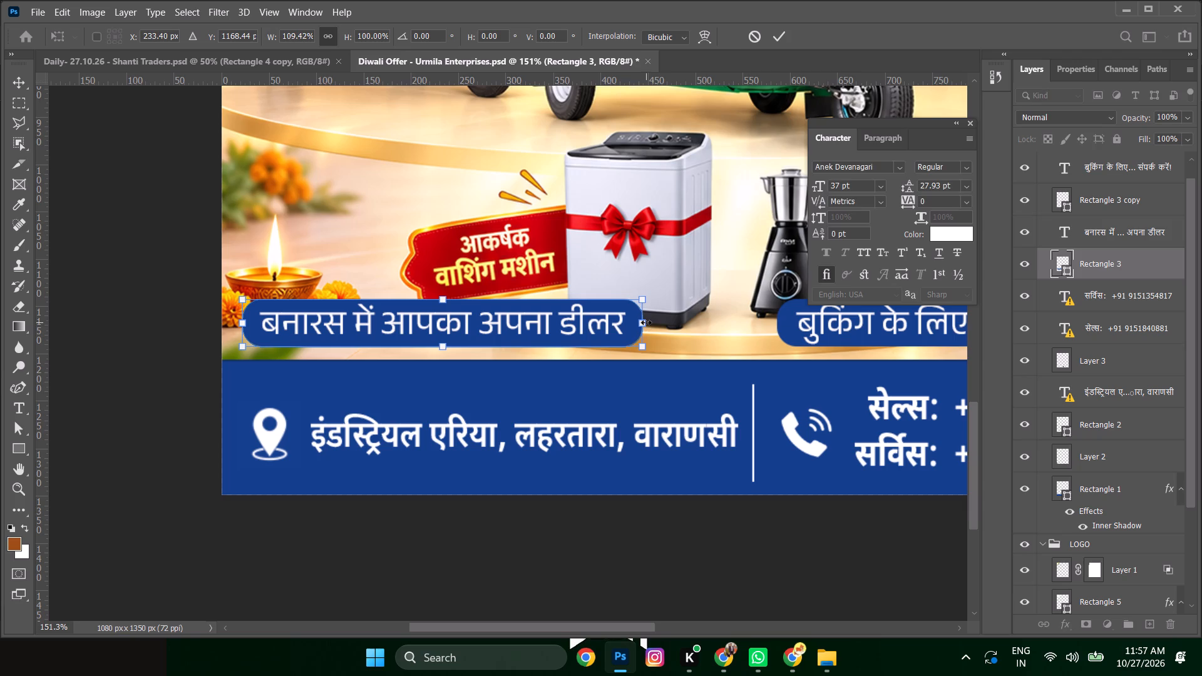
pyautogui.press('Return')
# Link the dealer caption to its badge and centre the pair horizontally on the canvas.
pyautogui.keyDown('shift'); pyautogui.click(593, 327); pyautogui.keyUp('shift')
pyautogui.rightClick(593, 323)
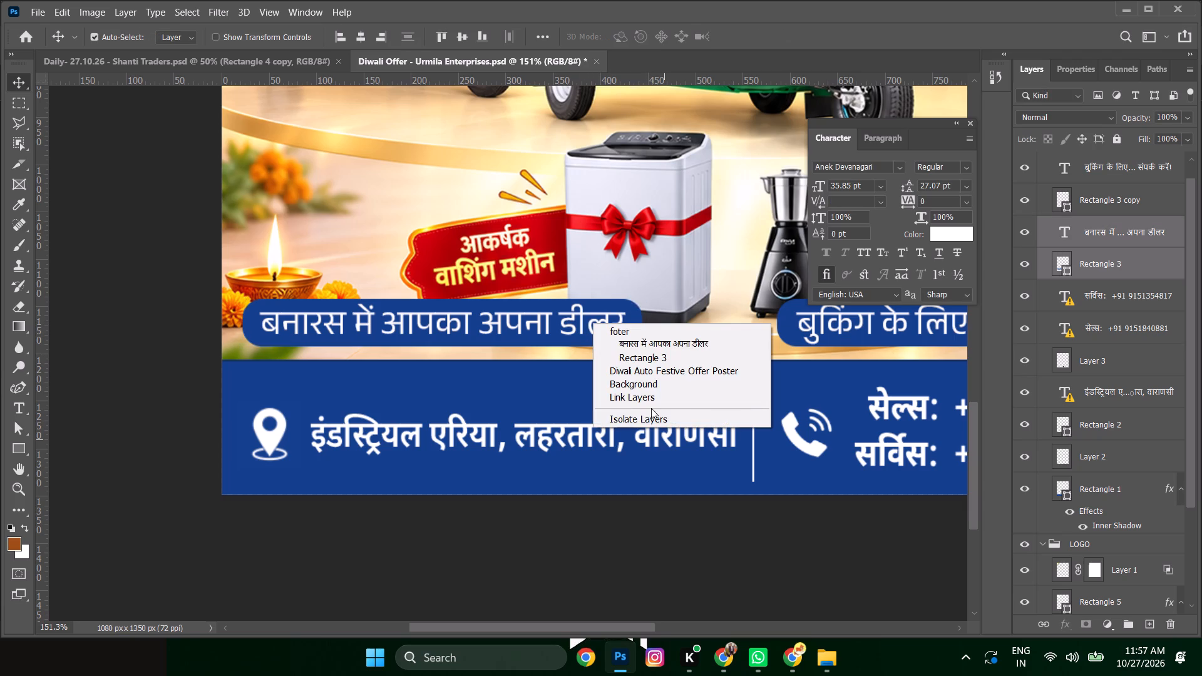
pyautogui.click(651, 399)
pyautogui.hotkey('ctrl', 'a')
pyautogui.click(363, 37)
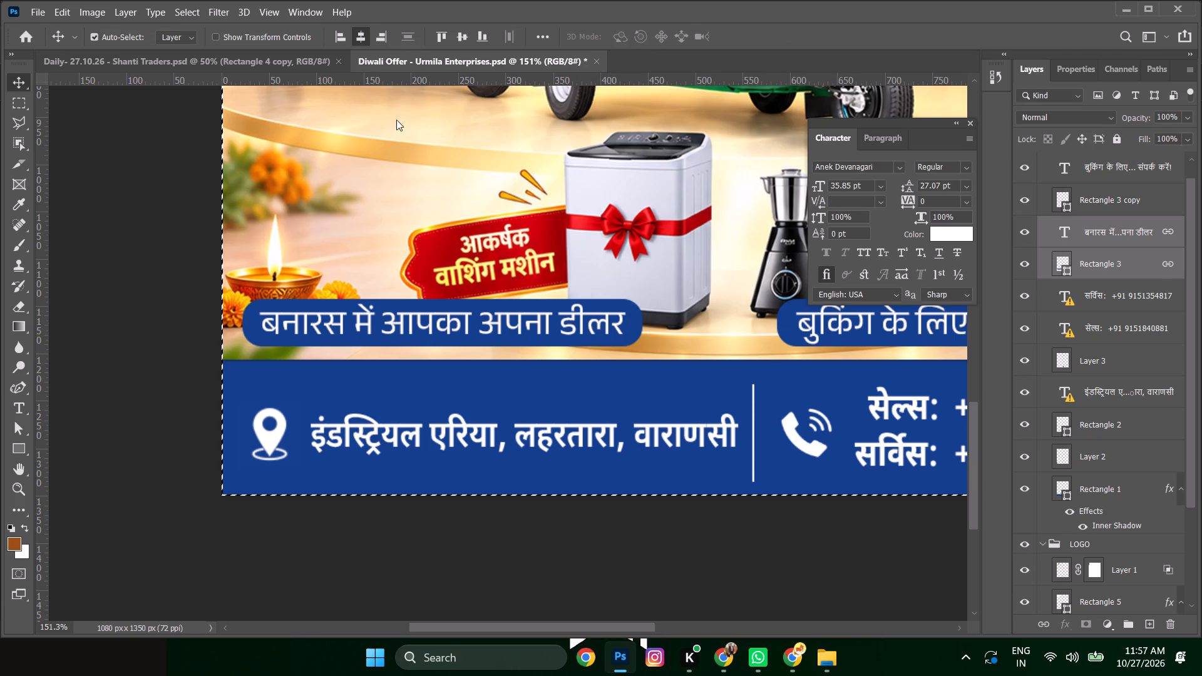
pyautogui.hotkey('ctrl', 'd')
# Shift the linked dealer caption and badge left, into the poster's left half beside the booking badge.
pyautogui.hotkey('shift', 'Left')
pyautogui.hotkey('shift', 'Left')
pyautogui.hotkey('shift', 'Left')
pyautogui.hotkey('shift', 'Left')
pyautogui.hotkey('shift', 'Left')
pyautogui.hotkey('shift', 'Left')
pyautogui.hotkey('shift', 'Left')
pyautogui.hotkey('shift', 'Left')
pyautogui.hotkey('shift', 'Left')
pyautogui.hotkey('shift', 'Left')
pyautogui.hotkey('shift', 'Left')
pyautogui.hotkey('shift', 'Left')
pyautogui.hotkey('shift', 'Left')
pyautogui.hotkey('shift', 'Left')
pyautogui.hotkey('shift', 'Left')
pyautogui.hotkey('shift', 'Left')
pyautogui.hotkey('shift', 'Left')
pyautogui.hotkey('shift', 'Left')
pyautogui.hotkey('shift', 'Left')
pyautogui.hotkey('shift', 'Left')
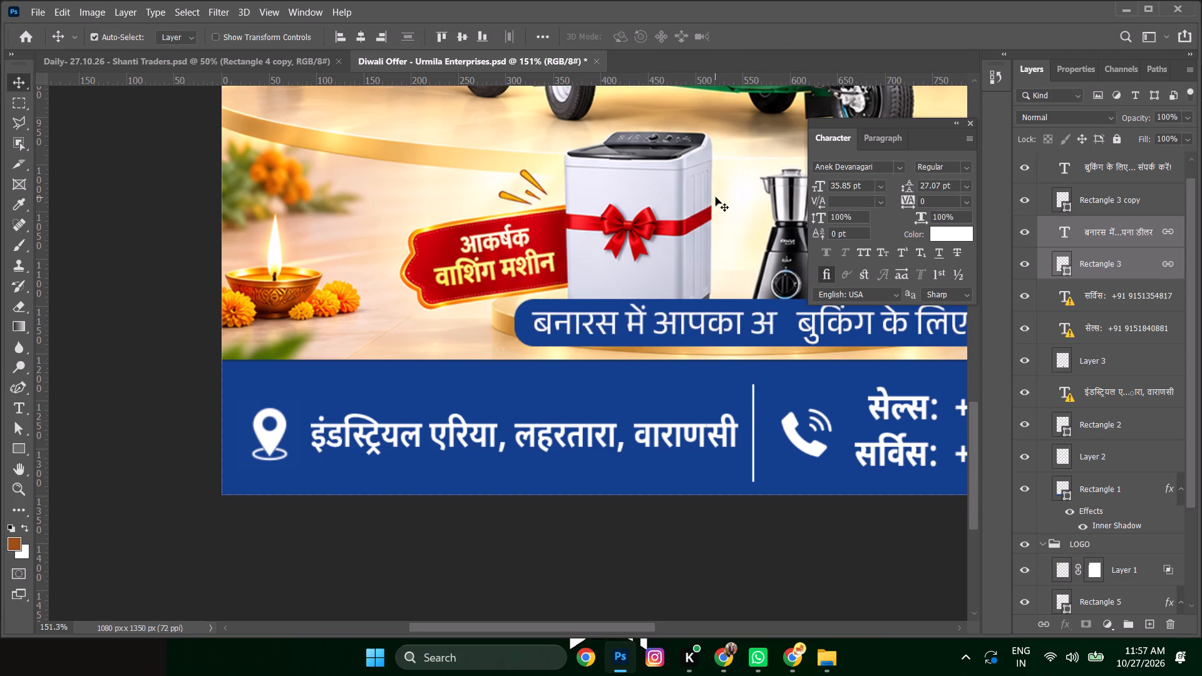
pyautogui.hotkey('shift', 'Left')
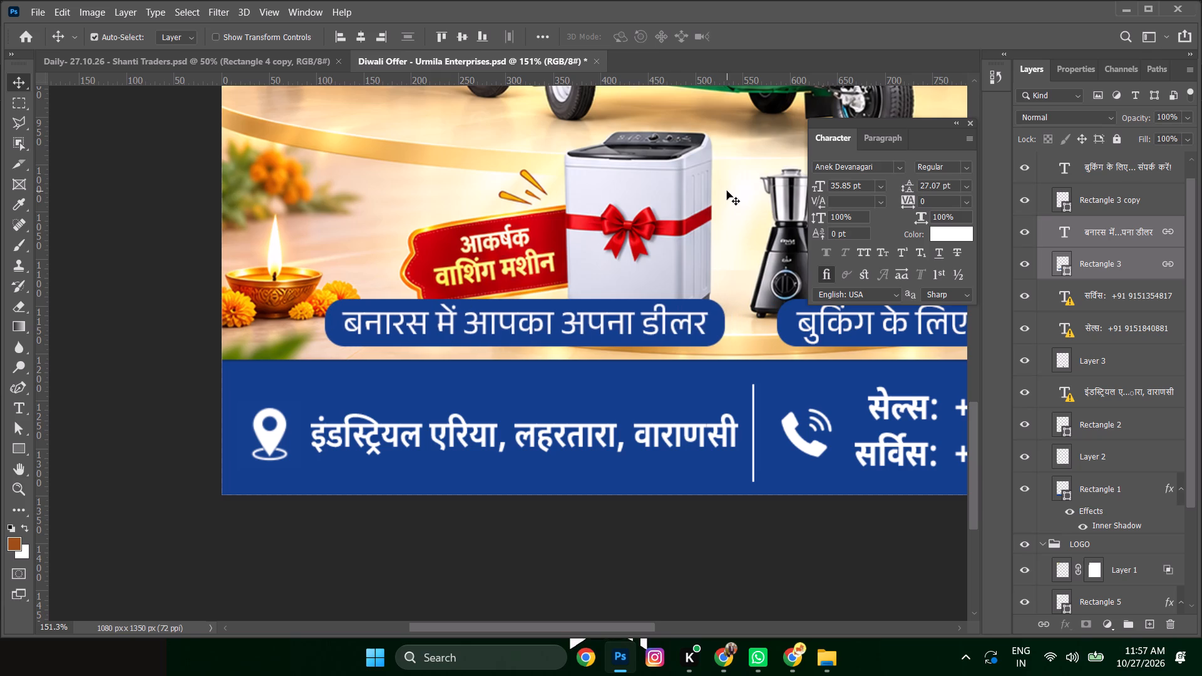
# Scale the dealer and booking captions down together with their badges, to a text size of about 24.1 pt.
pyautogui.keyDown('alt'); pyautogui.scroll(-6, 588, 282); pyautogui.keyUp('alt')
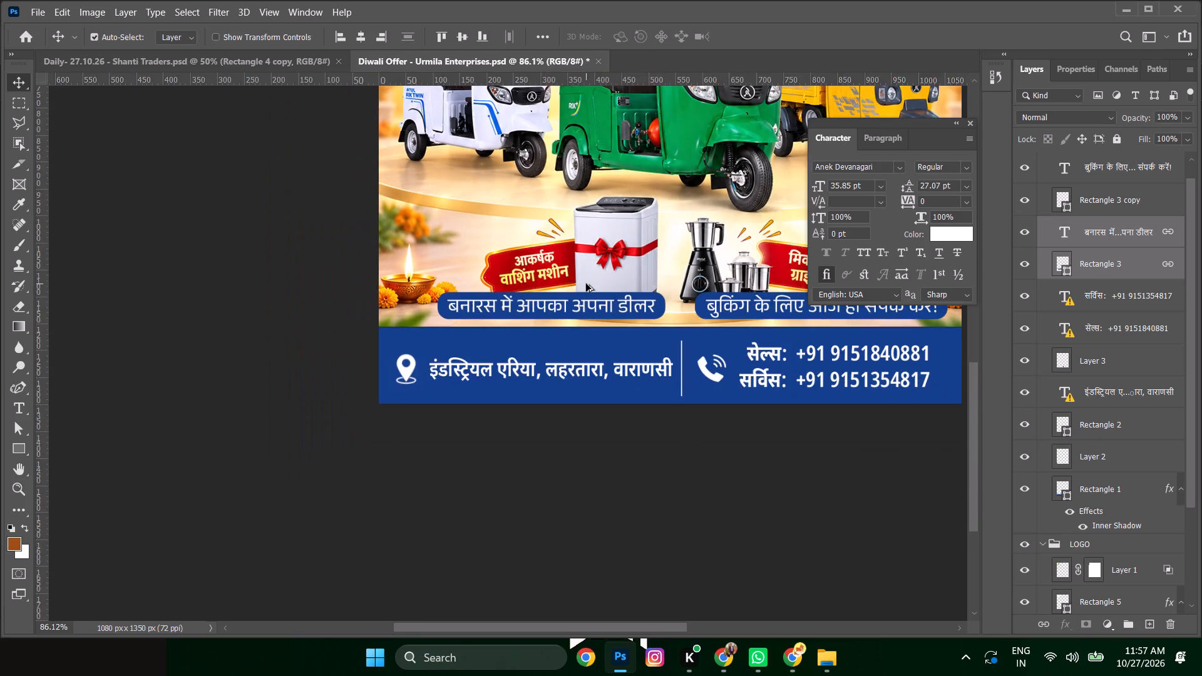
pyautogui.keyDown('alt'); pyautogui.scroll(-3, 594, 292); pyautogui.keyUp('alt')
pyautogui.keyDown('alt'); pyautogui.scroll(4, 704, 306); pyautogui.keyUp('alt')
pyautogui.keyDown('alt'); pyautogui.scroll(-5, 705, 306); pyautogui.keyUp('alt')
pyautogui.keyDown('alt'); pyautogui.scroll(4, 610, 406); pyautogui.keyUp('alt')
pyautogui.press('space')
pyautogui.press('space')
pyautogui.press('space')
pyautogui.press('space')
pyautogui.moveTo(520, 513); pyautogui.dragTo(530, 491)
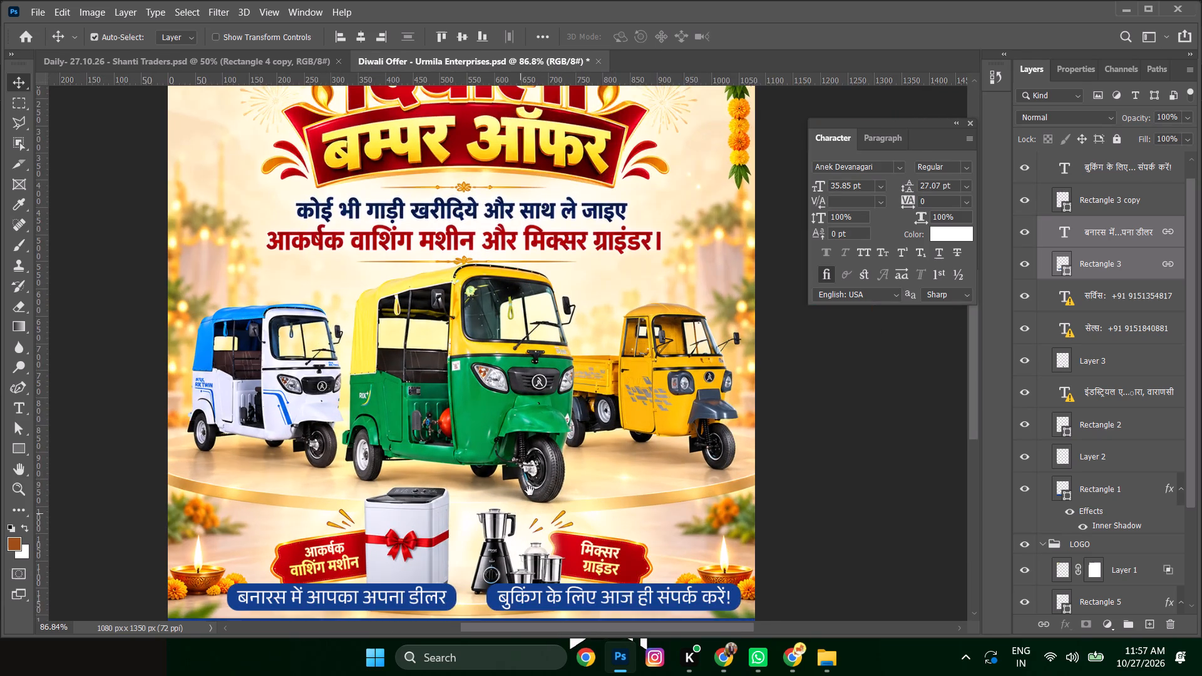
pyautogui.moveTo(530, 491); pyautogui.dragTo(528, 342)
pyautogui.keyDown('shift'); pyautogui.click(552, 432); pyautogui.keyUp('shift')
pyautogui.hotkey('ctrl', 't')
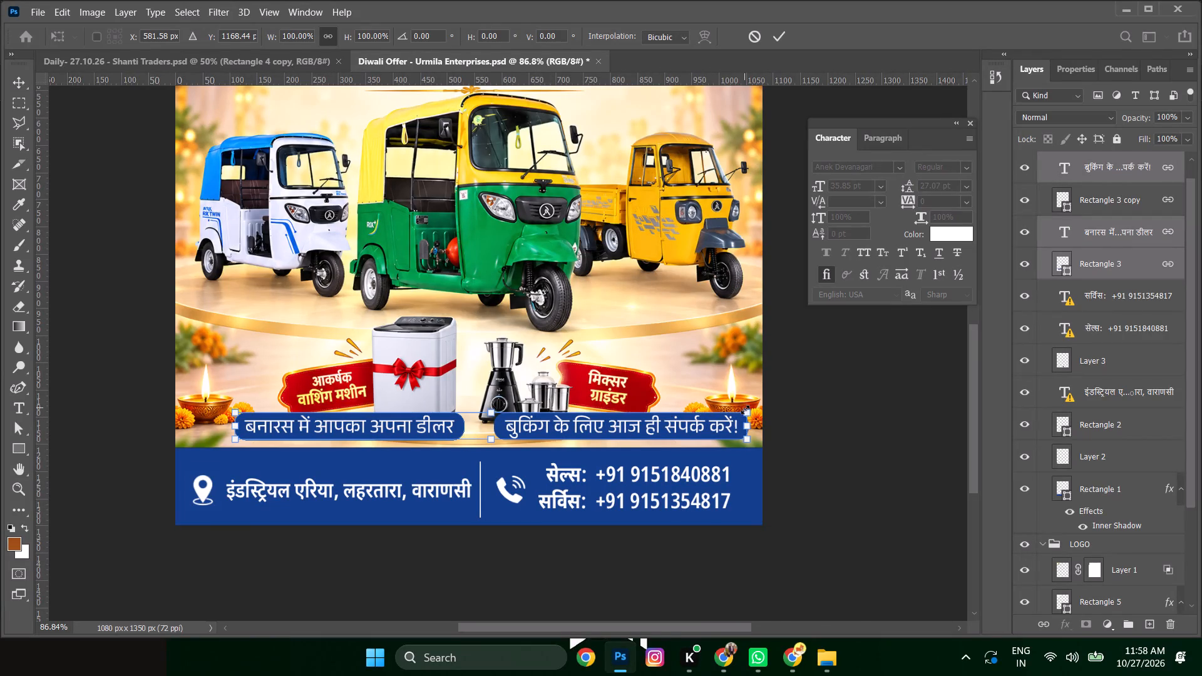
pyautogui.moveTo(745, 410); pyautogui.dragTo(577, 428)
pyautogui.press('Return')
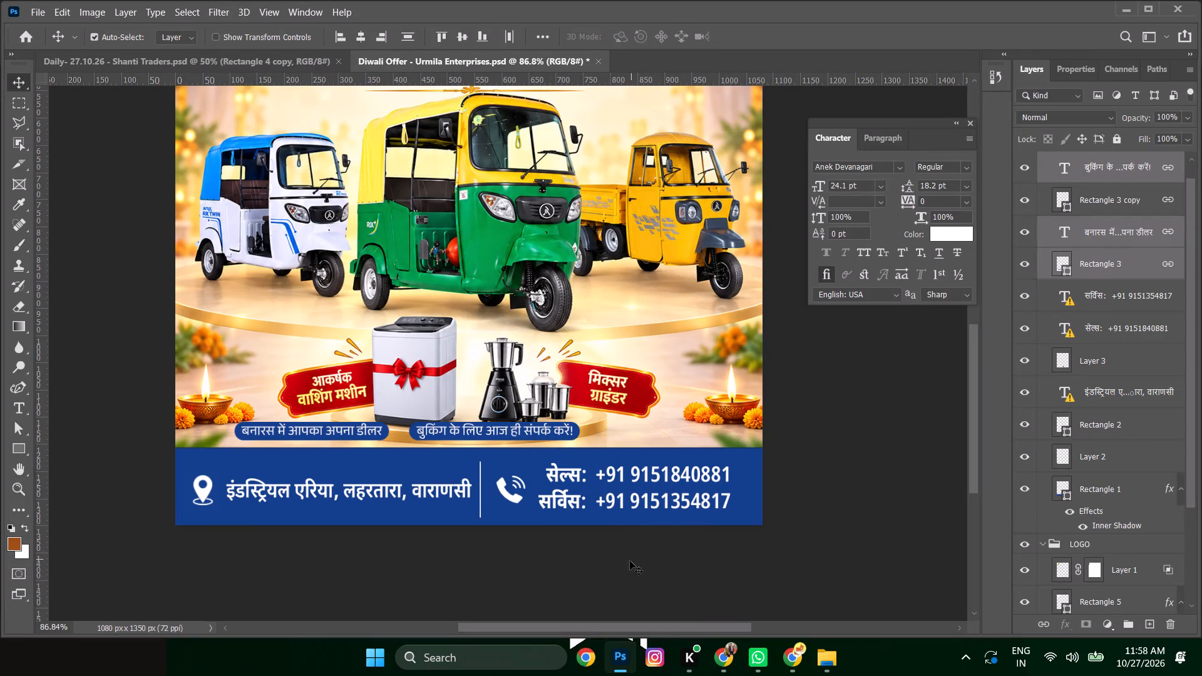
# Move the footer's blue background rectangle down 30 px.
pyautogui.moveTo(632, 561); pyautogui.dragTo(640, 551)
pyautogui.click(445, 460)
pyautogui.hotkey('shift', 'Down')
pyautogui.hotkey('shift', 'Down')
pyautogui.hotkey('shift', 'Down')
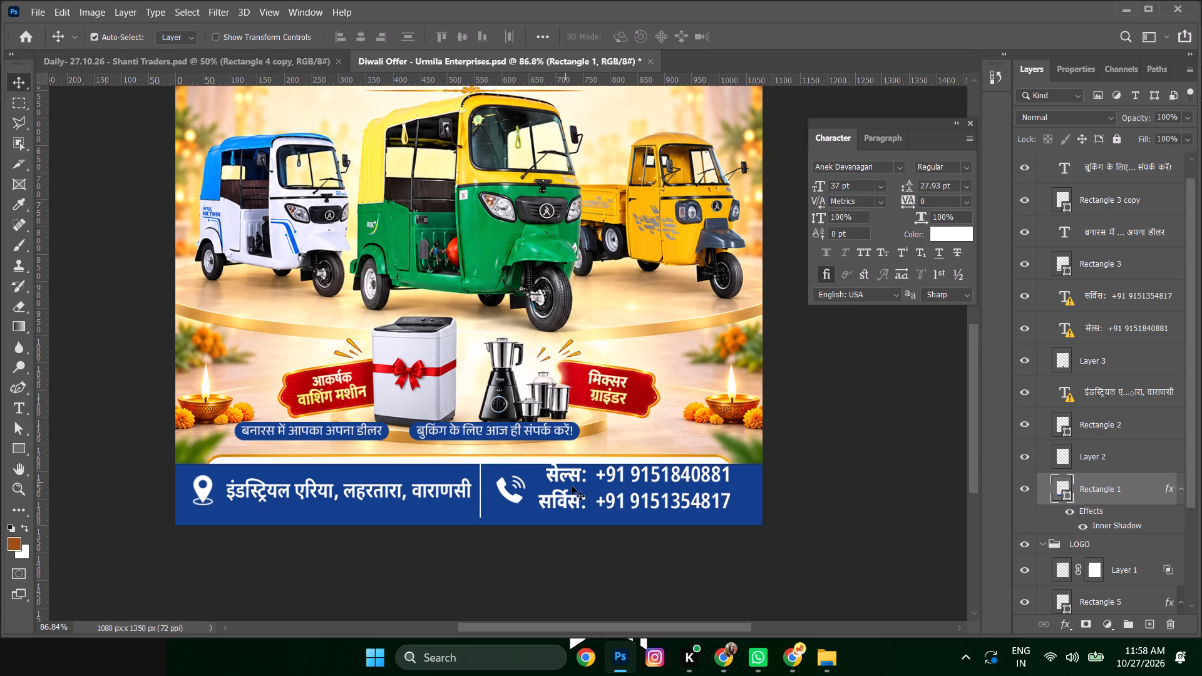
# Nudge the footer's blue background rectangle up about 12 px.
pyautogui.hotkey('shift', 'Up')
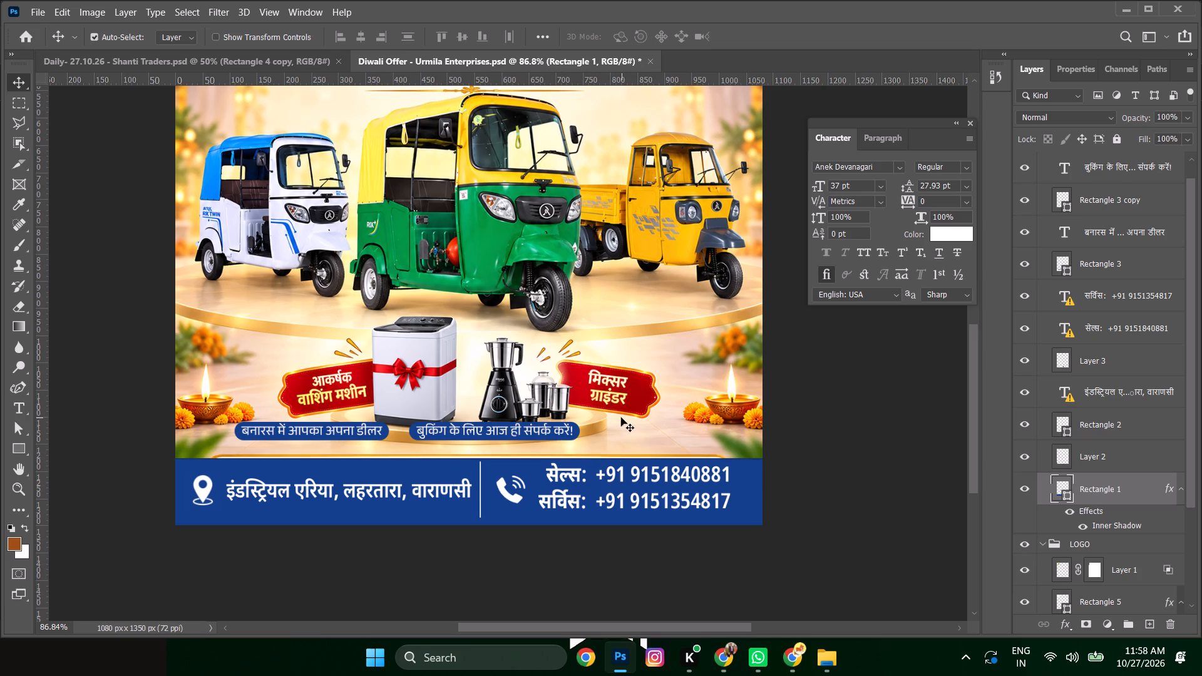
pyautogui.press('Up')
pyautogui.press('Up')
# Set the footer's address, sales and service lines to the Anek Devanagari Regular font.
pyautogui.click(426, 491)
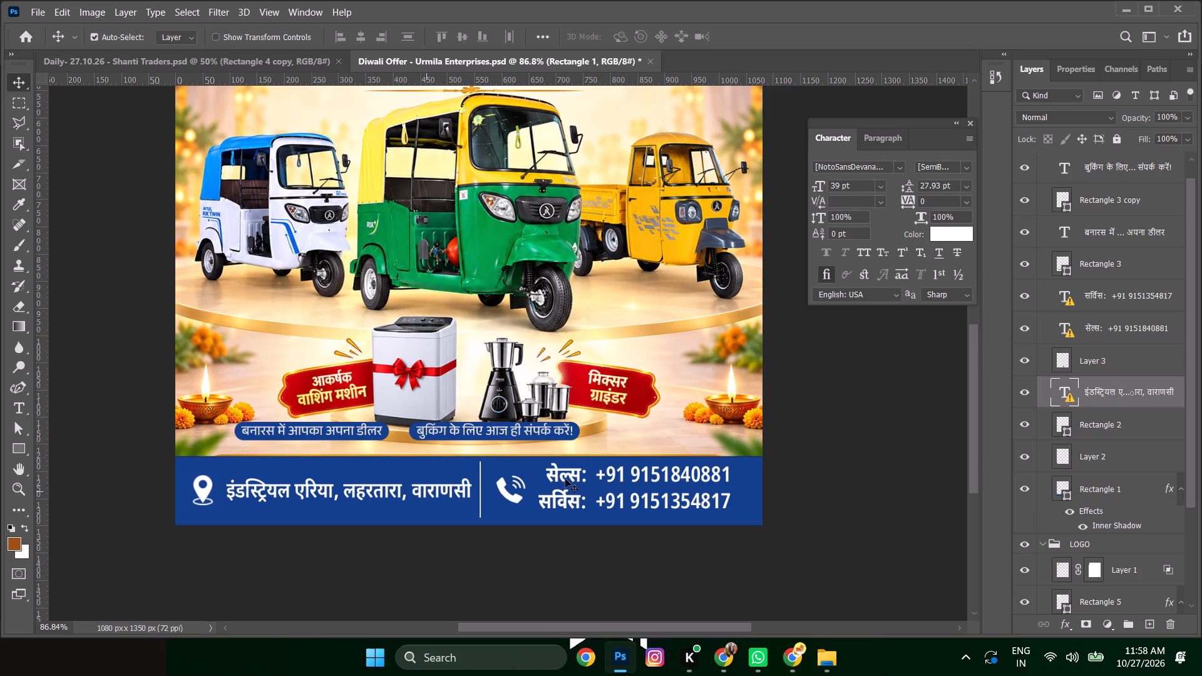
pyautogui.keyDown('shift'); pyautogui.click(557, 472); pyautogui.keyUp('shift')
pyautogui.keyDown('shift'); pyautogui.click(556, 503); pyautogui.keyUp('shift')
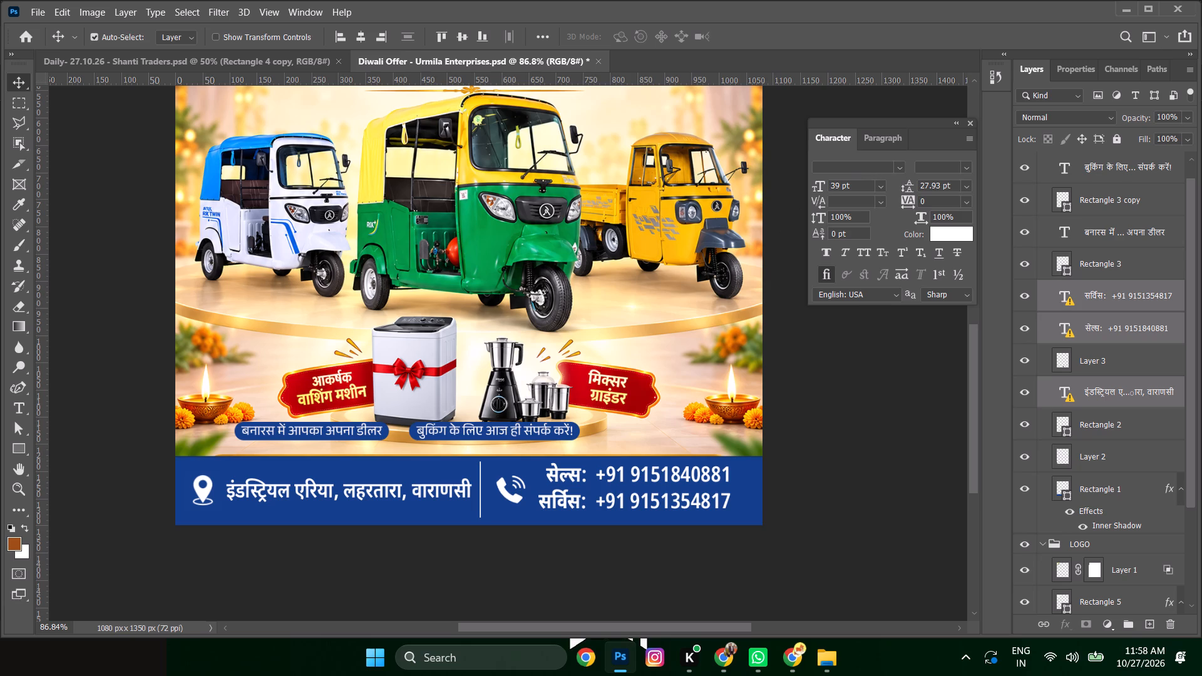
pyautogui.click(866, 165)
pyautogui.write('anek')
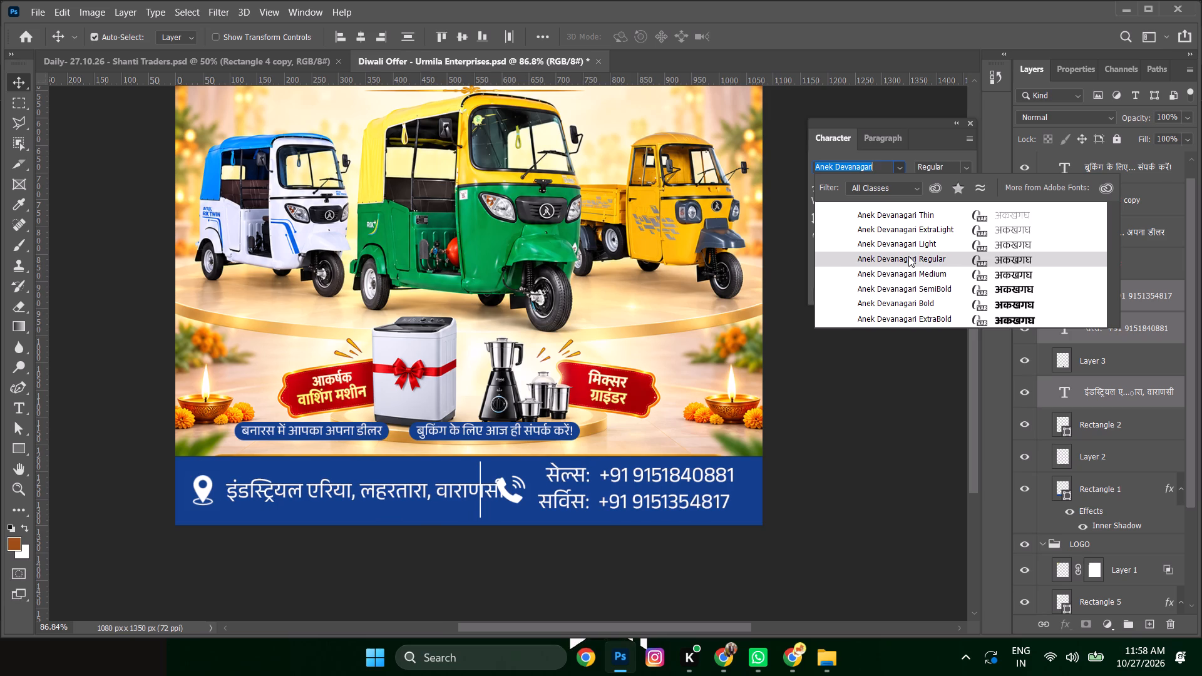
pyautogui.click(908, 256)
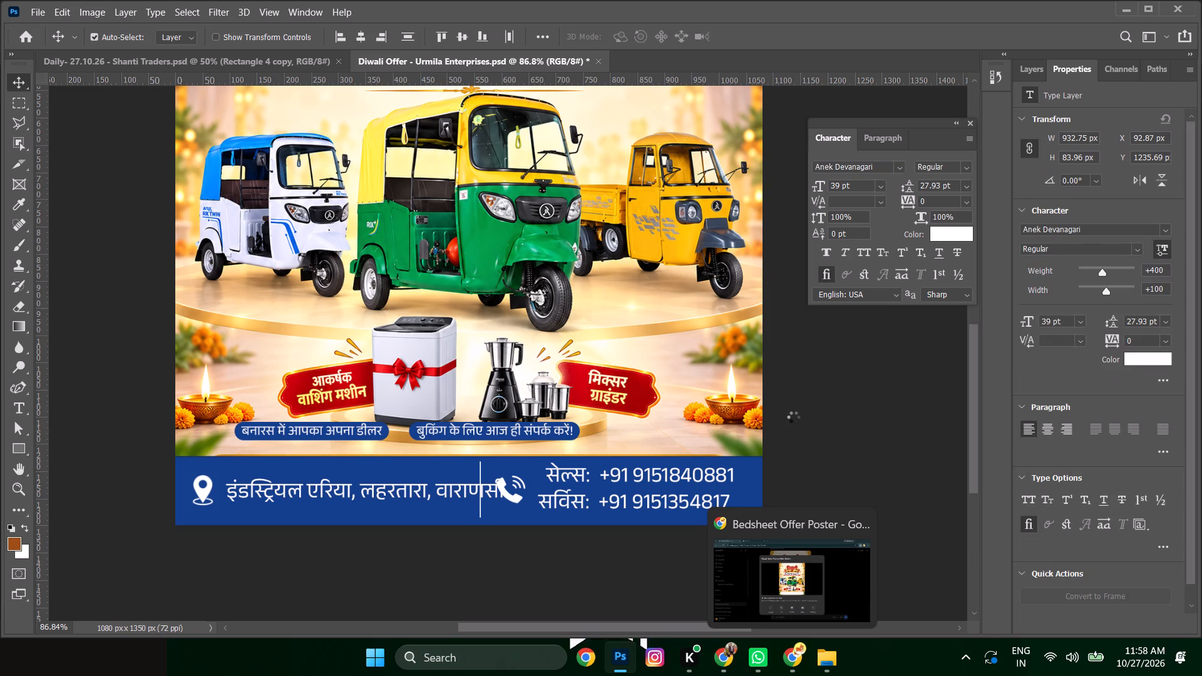
pyautogui.click(817, 396)
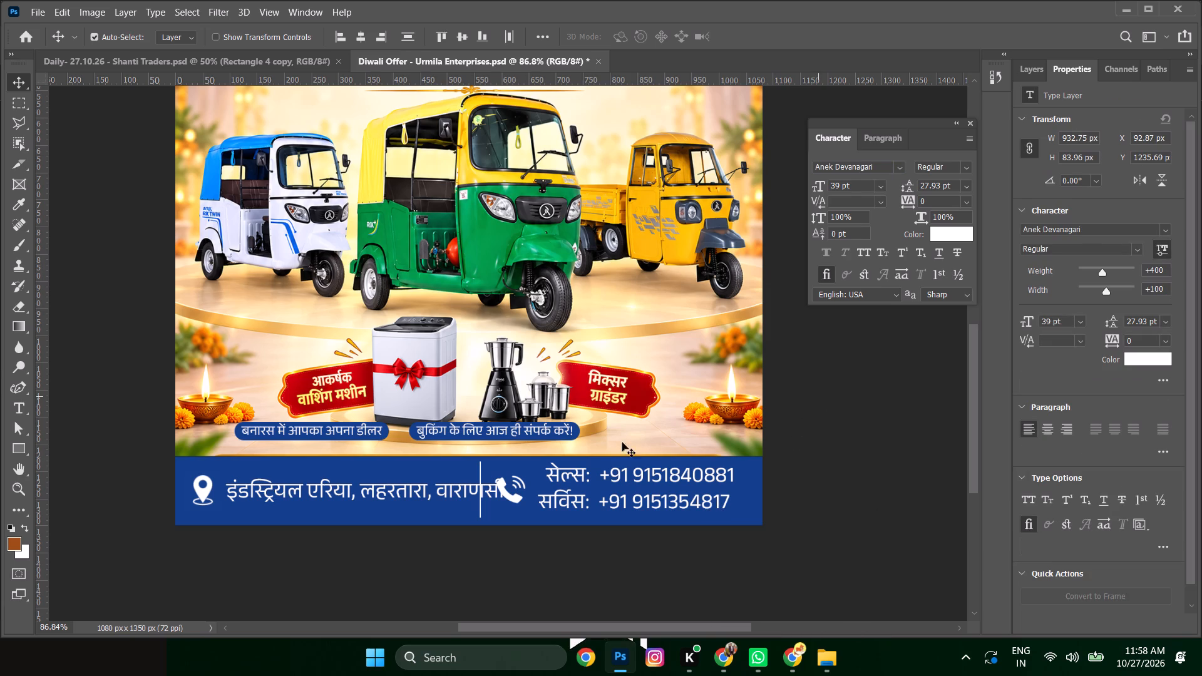
# Shift the footer's address text about 14 px left, closer to the location pin icon.
pyautogui.click(286, 489)
pyautogui.rightClick(286, 489)
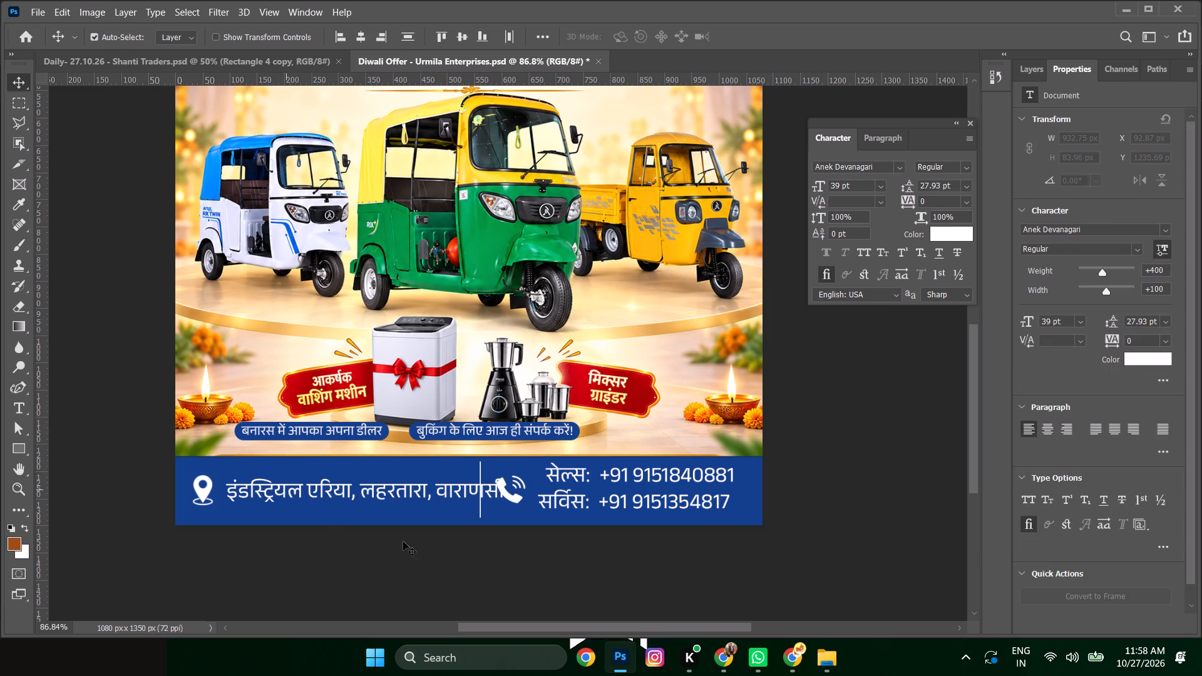
pyautogui.click(231, 558)
pyautogui.click(253, 486)
pyautogui.hotkey('shift', 'Left')
pyautogui.hotkey('shift', 'Left')
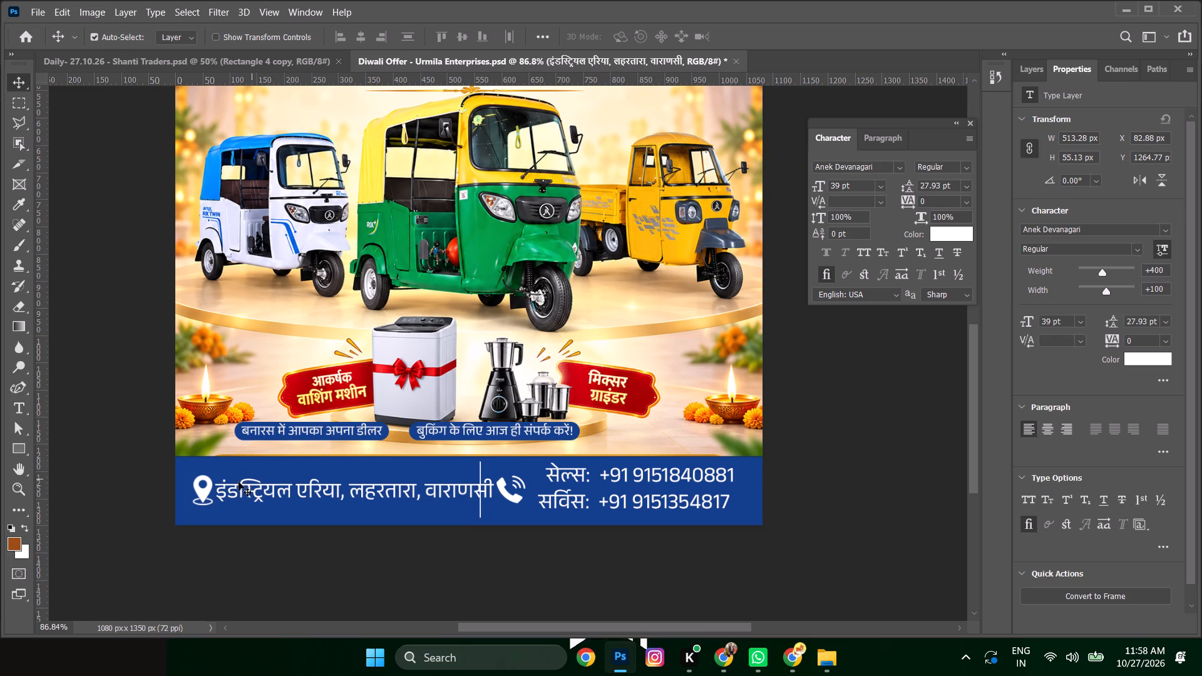
pyautogui.hotkey('shift', 'Right')
pyautogui.press('Left')
pyautogui.press('Left')
# Link the address text with the location pin icon and move the pair 10 px left.
pyautogui.keyDown('shift'); pyautogui.click(200, 494); pyautogui.keyUp('shift')
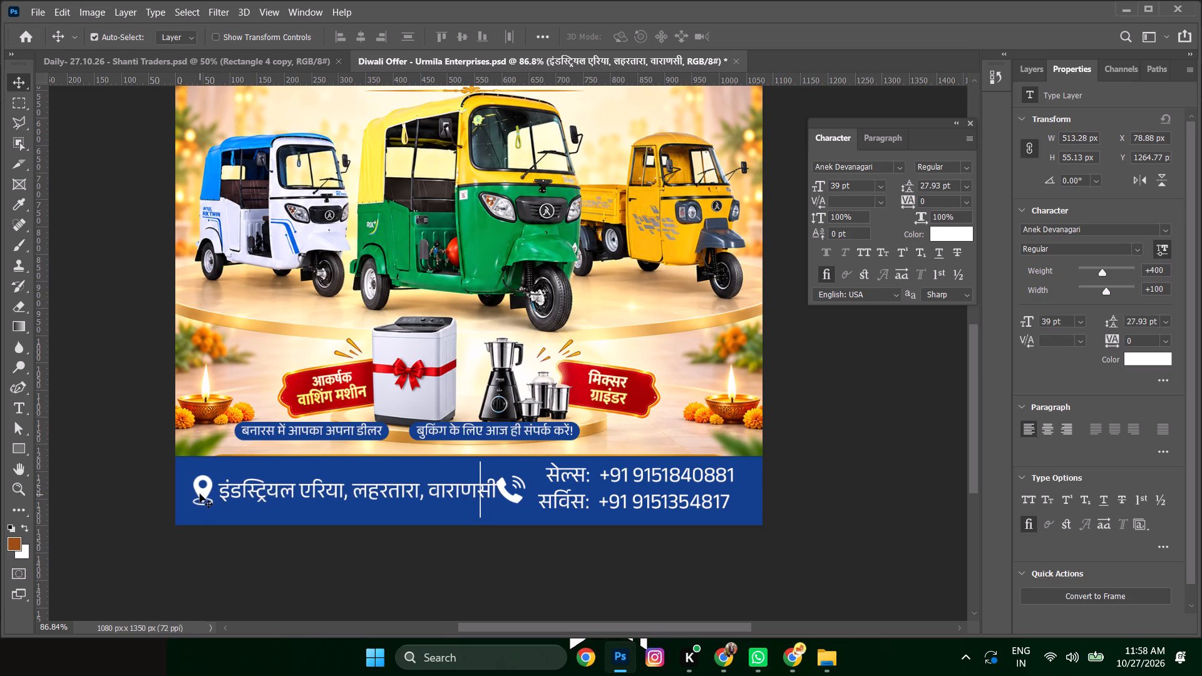
pyautogui.keyDown('shift'); pyautogui.rightClick(200, 494); pyautogui.keyUp('shift')
pyautogui.keyDown('shift'); pyautogui.click(267, 600); pyautogui.keyUp('shift')
pyautogui.hotkey('shift', 'Left')
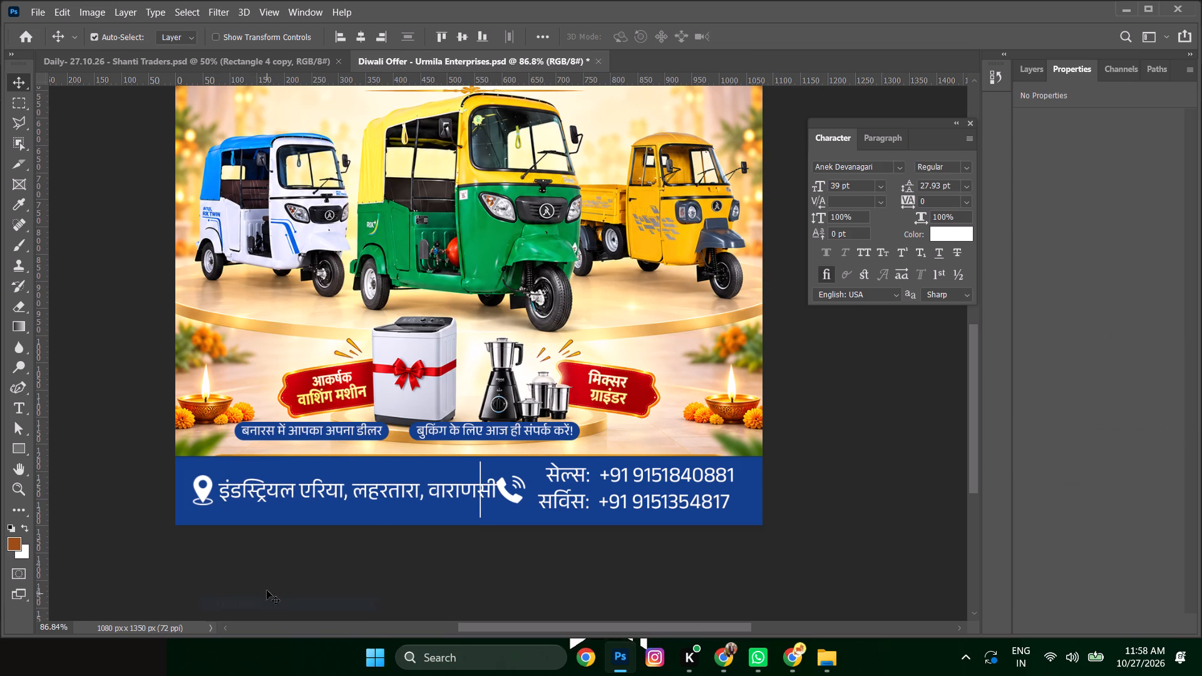
pyautogui.click(407, 613)
# Nudge the footer's phone icon about 12 px right.
pyautogui.click(518, 498)
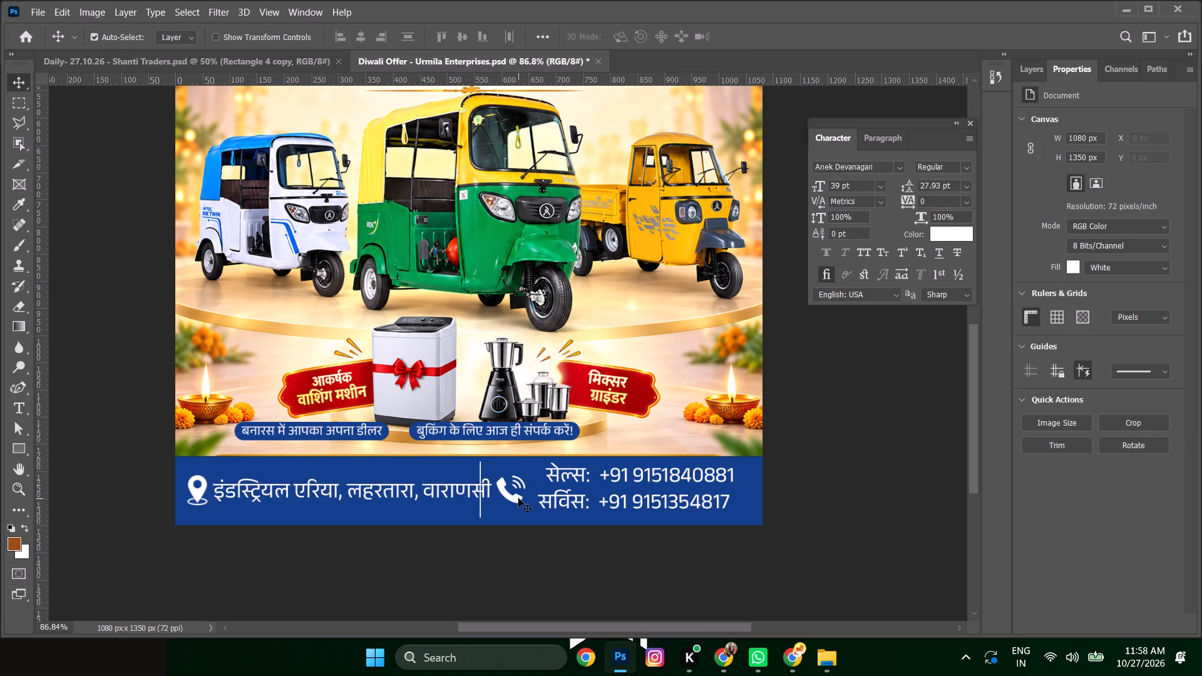
pyautogui.hotkey('shift', 'Right')
pyautogui.hotkey('shift', 'Right')
pyautogui.hotkey('shift', 'Left')
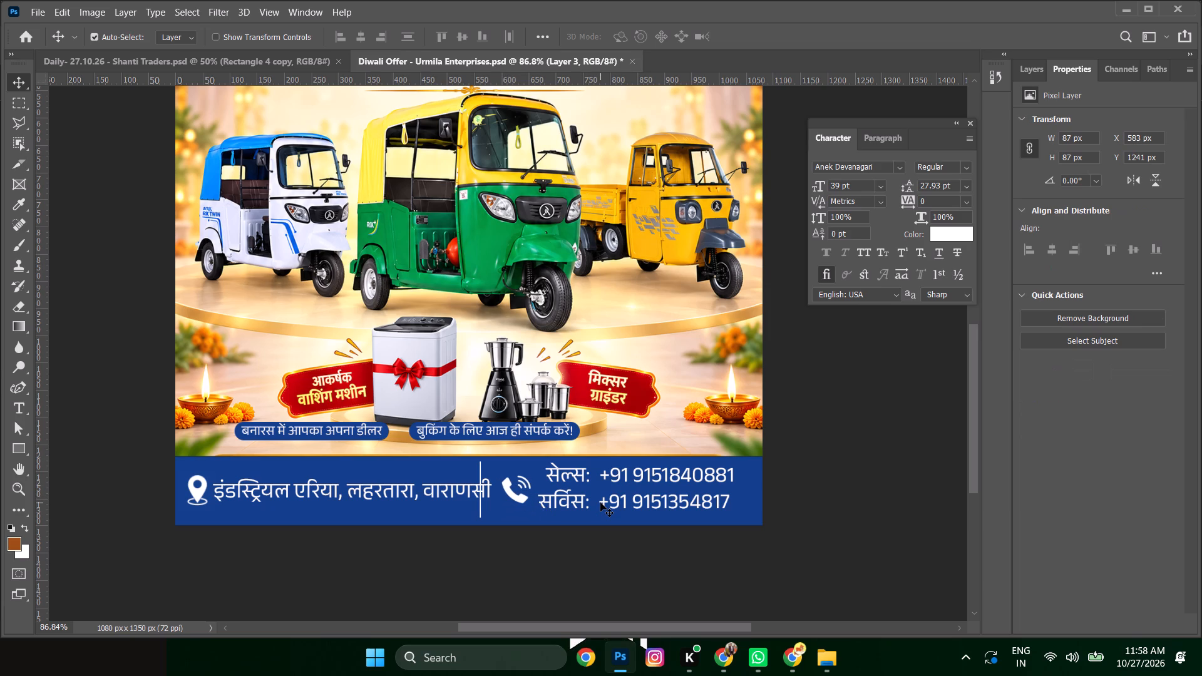
pyautogui.press('Right')
pyautogui.press('Right')
# Link the phone icon with the sales and service lines and move them together about 30 px right.
pyautogui.keyDown('shift'); pyautogui.click(600, 503); pyautogui.keyUp('shift')
pyautogui.hotkey('shift', 'Up')
pyautogui.hotkey('shift', 'Down')
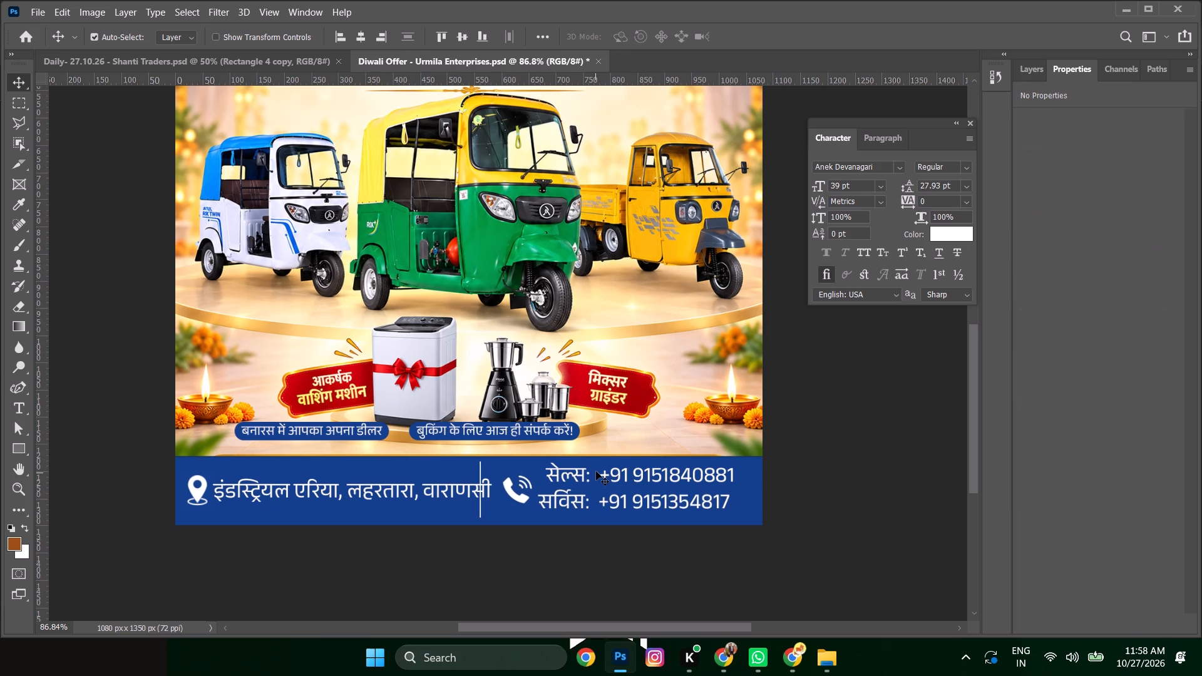
pyautogui.hotkey('shift', 'Up')
pyautogui.hotkey('shift', 'Down')
pyautogui.keyDown('shift'); pyautogui.click(601, 478); pyautogui.keyUp('shift')
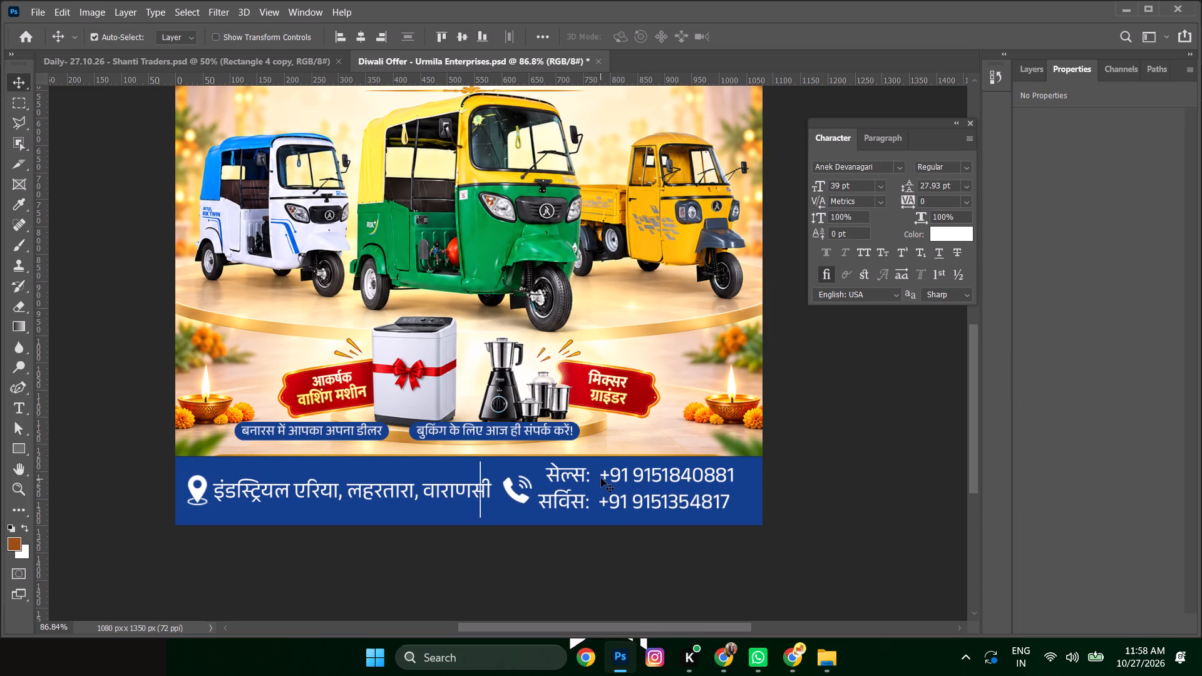
pyautogui.keyDown('shift'); pyautogui.rightClick(601, 478); pyautogui.keyUp('shift')
pyautogui.keyDown('shift'); pyautogui.click(635, 548); pyautogui.keyUp('shift')
pyautogui.hotkey('shift', 'Right')
pyautogui.hotkey('shift', 'Right')
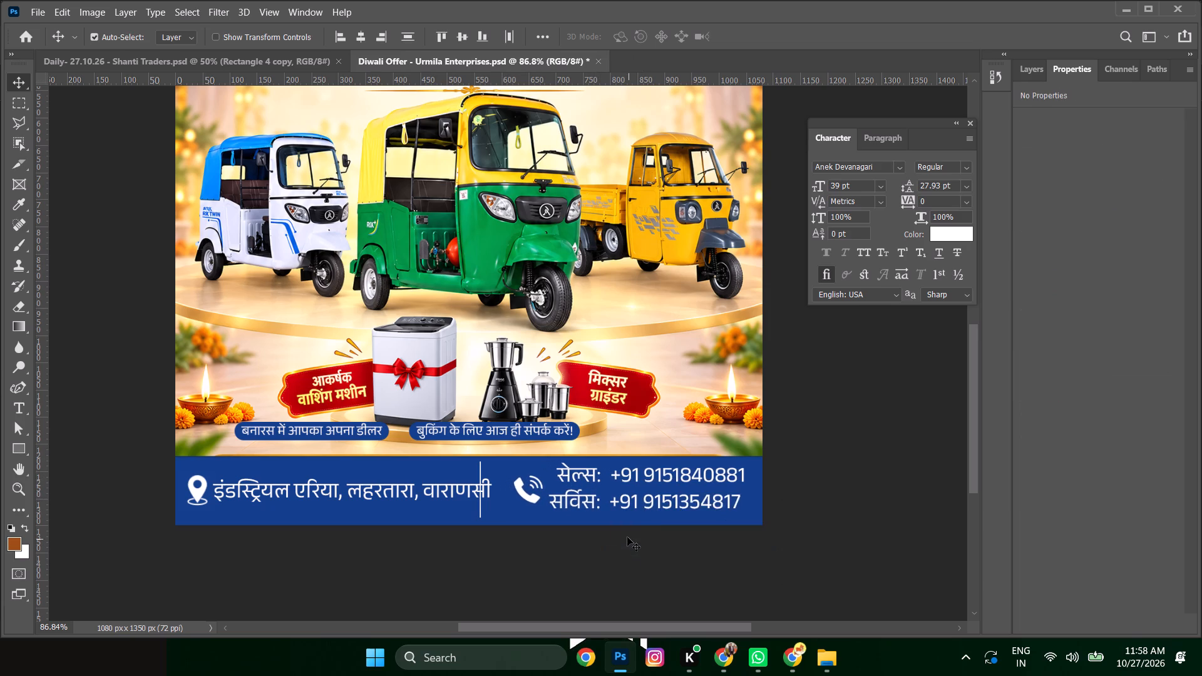
pyautogui.hotkey('shift', 'Right')
pyautogui.hotkey('shift', 'Right')
pyautogui.hotkey('shift', 'Left')
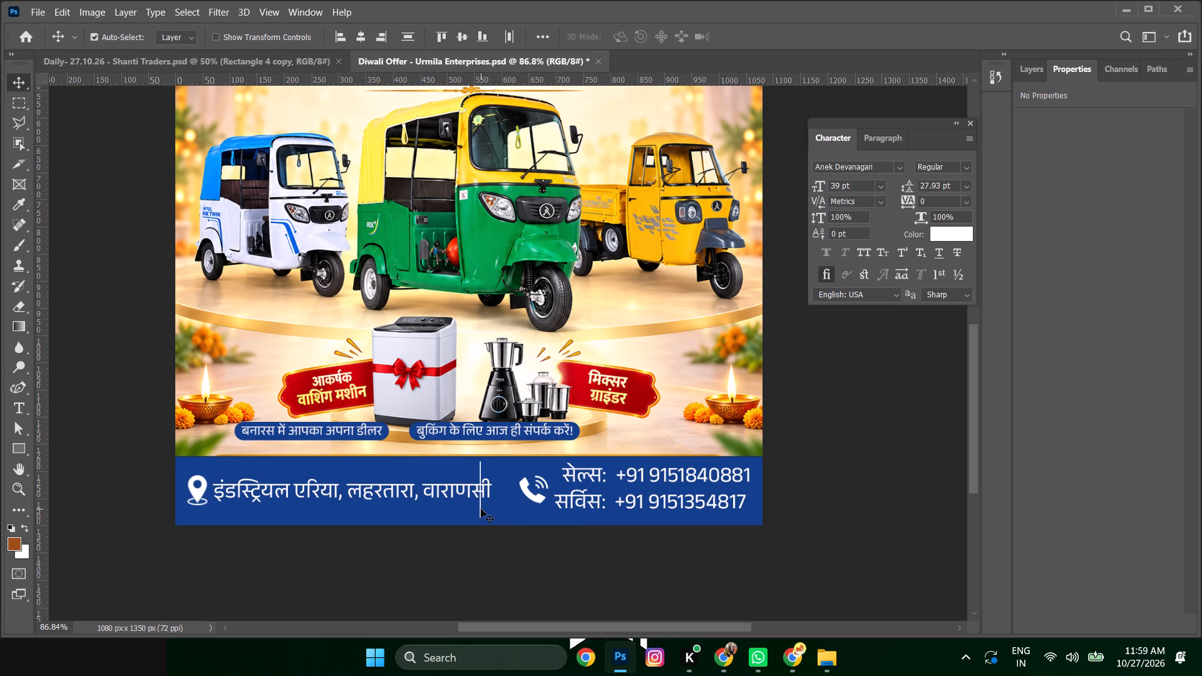
# Move the footer's vertical divider right to X 608.27 px, between the address and the phone icon.
pyautogui.click(481, 509)
pyautogui.hotkey('shift', 'Right')
pyautogui.hotkey('shift', 'Right')
pyautogui.hotkey('shift', 'Right')
pyautogui.hotkey('shift', 'Right')
pyautogui.hotkey('shift', 'Right')
pyautogui.hotkey('shift', 'Right')
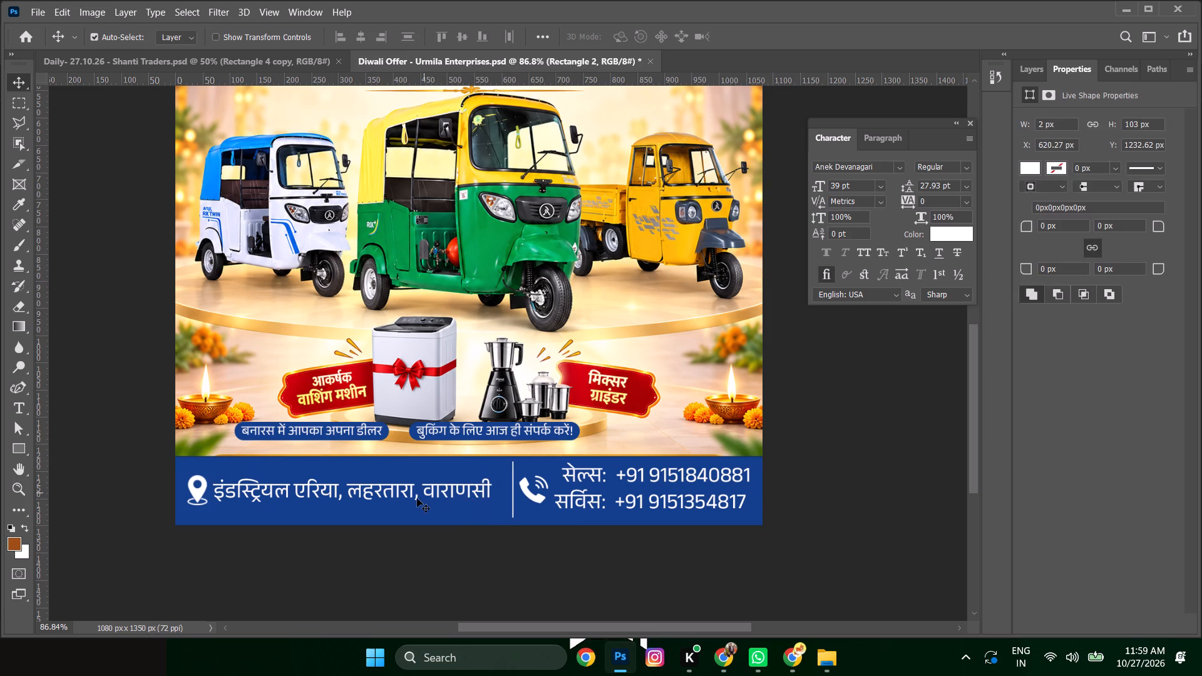
pyautogui.hotkey('shift', 'Left')
pyautogui.press('Left')
# Examine the poster's overall layout and check it with the footer group hidden and shown.
pyautogui.keyDown('alt'); pyautogui.scroll(-3, 234, 363); pyautogui.keyUp('alt')
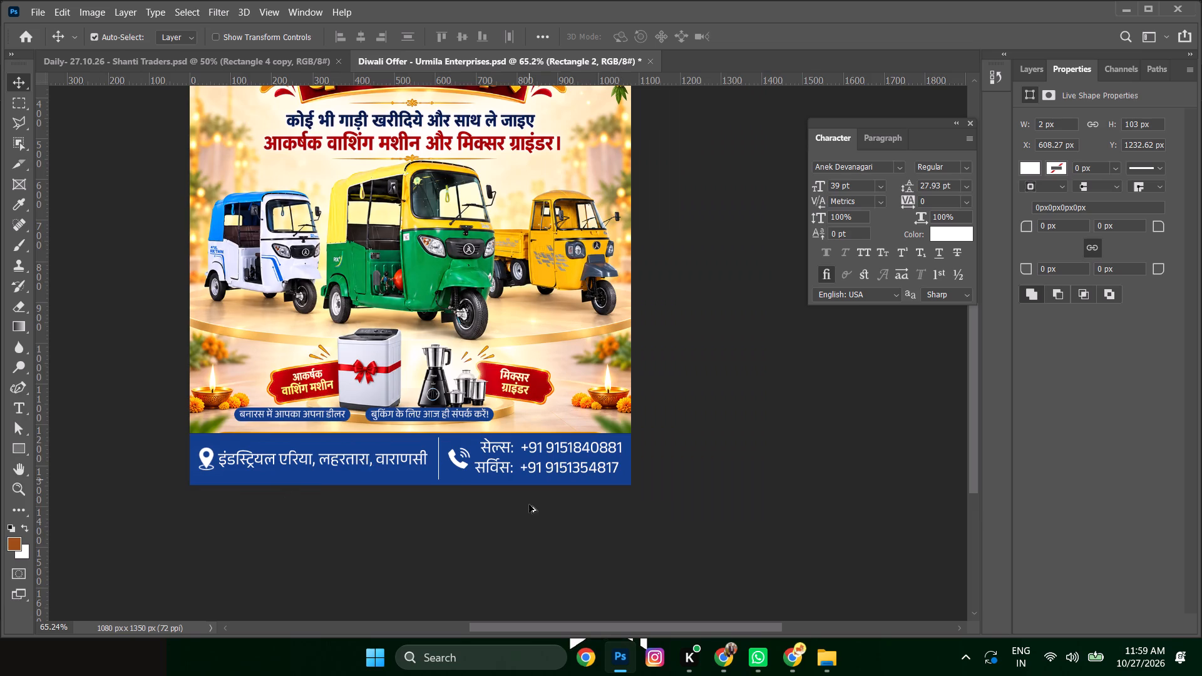
pyautogui.keyDown('alt'); pyautogui.scroll(-3, 514, 501); pyautogui.keyUp('alt')
pyautogui.keyDown('alt'); pyautogui.scroll(6, 601, 573); pyautogui.keyUp('alt')
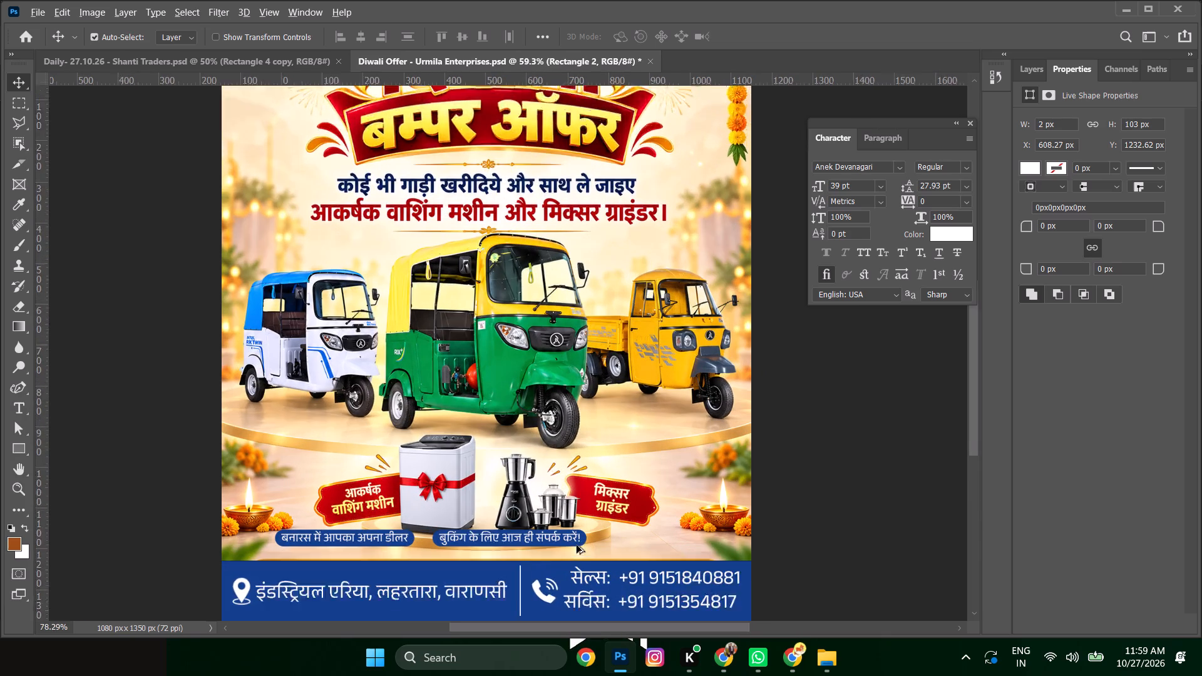
pyautogui.press('space')
pyautogui.press('space')
pyautogui.press('space')
pyautogui.moveTo(566, 566); pyautogui.dragTo(560, 501)
pyautogui.scroll(2, 1146, 356)
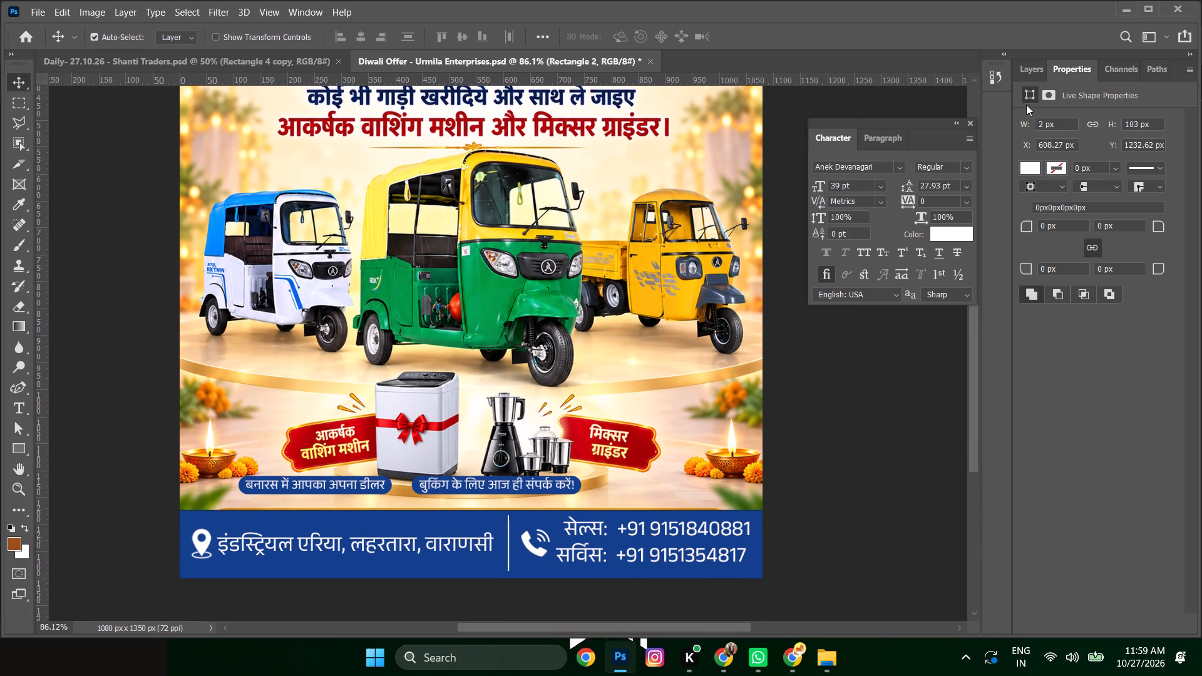
pyautogui.click(1028, 77)
pyautogui.scroll(6, 1082, 337)
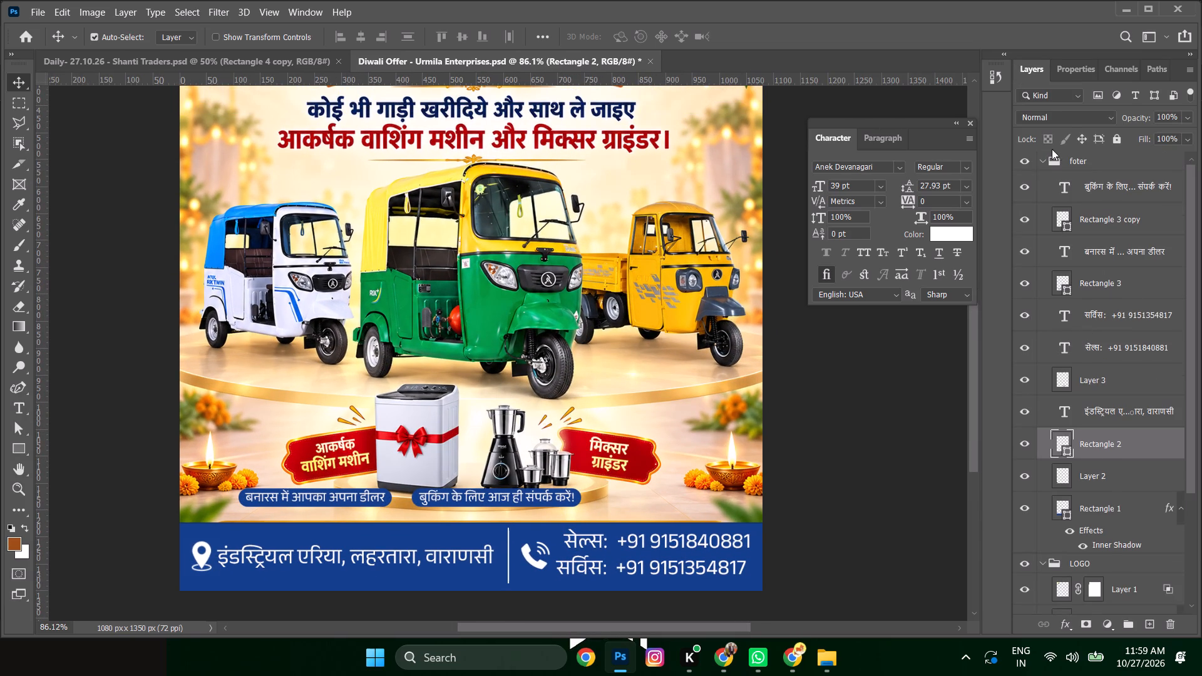
pyautogui.click(1027, 162)
pyautogui.click(1027, 162)
# Scale the footer's address, divider and phone details together to 90.28% and shift them about 10 px right.
pyautogui.click(465, 560)
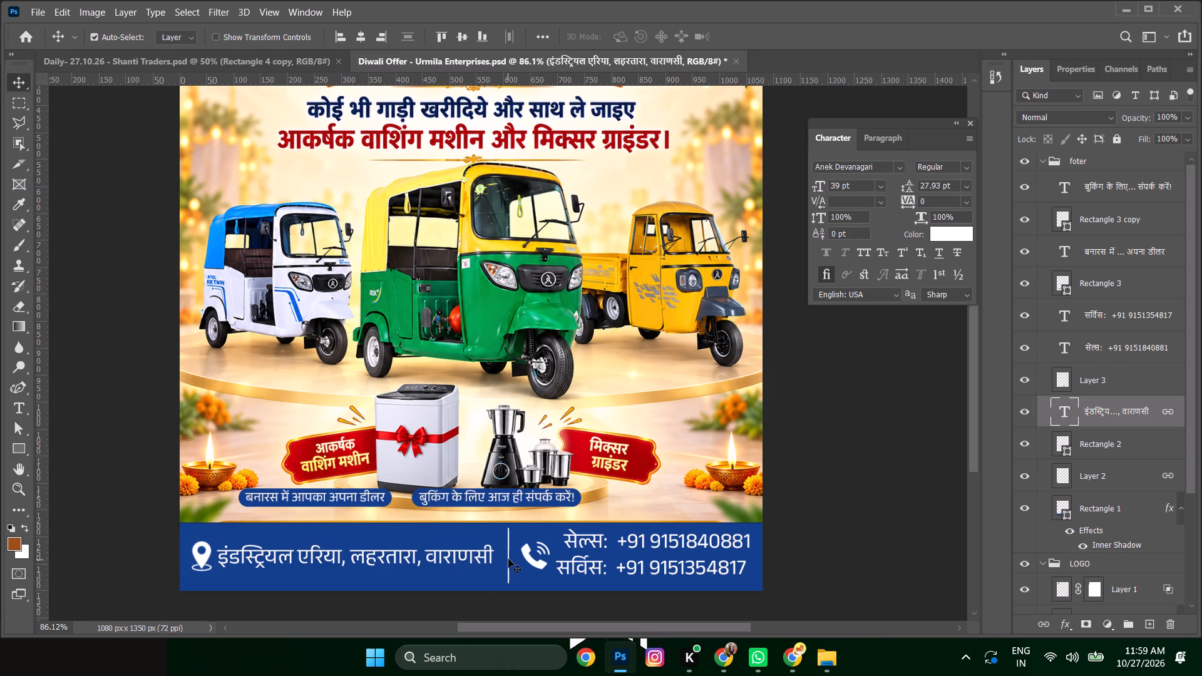
pyautogui.keyDown('shift'); pyautogui.click(508, 559); pyautogui.keyUp('shift')
pyautogui.hotkey('shift', 'Up')
pyautogui.hotkey('shift', 'Down')
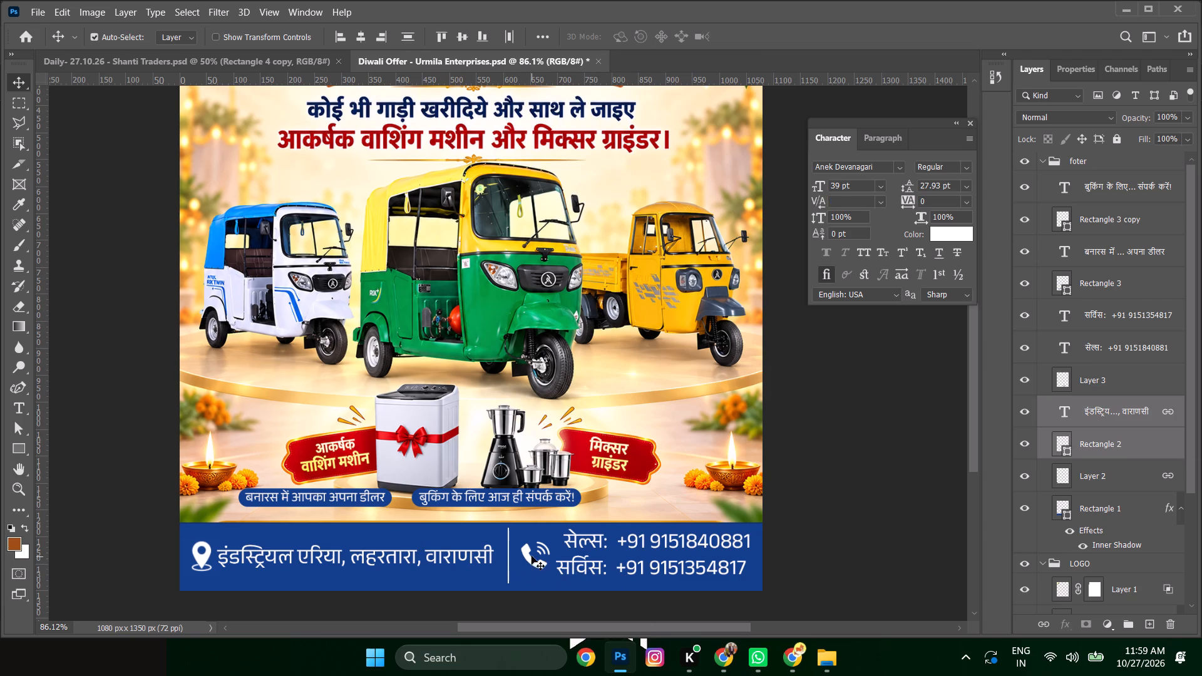
pyautogui.keyDown('shift'); pyautogui.click(528, 556); pyautogui.keyUp('shift')
pyautogui.hotkey('shift', 'Up')
pyautogui.hotkey('shift', 'Down')
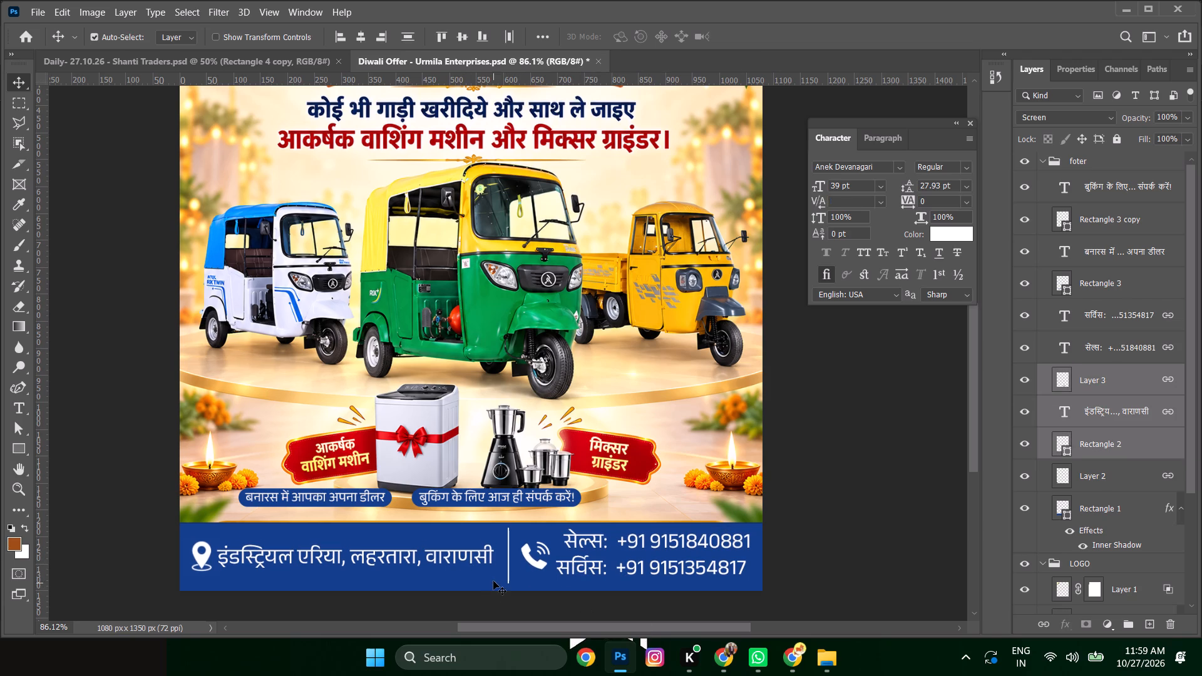
pyautogui.hotkey('ctrl', 't')
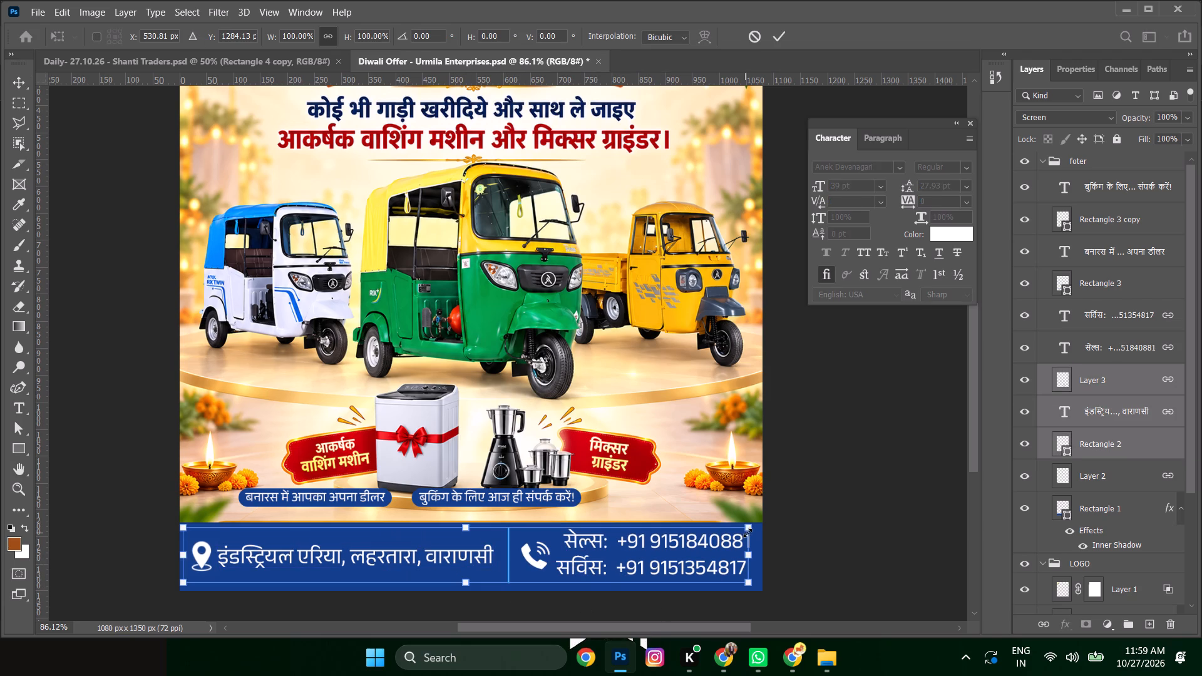
pyautogui.keyDown('alt'); pyautogui.moveTo(749, 531); pyautogui.dragTo(722, 540); pyautogui.keyUp('alt')
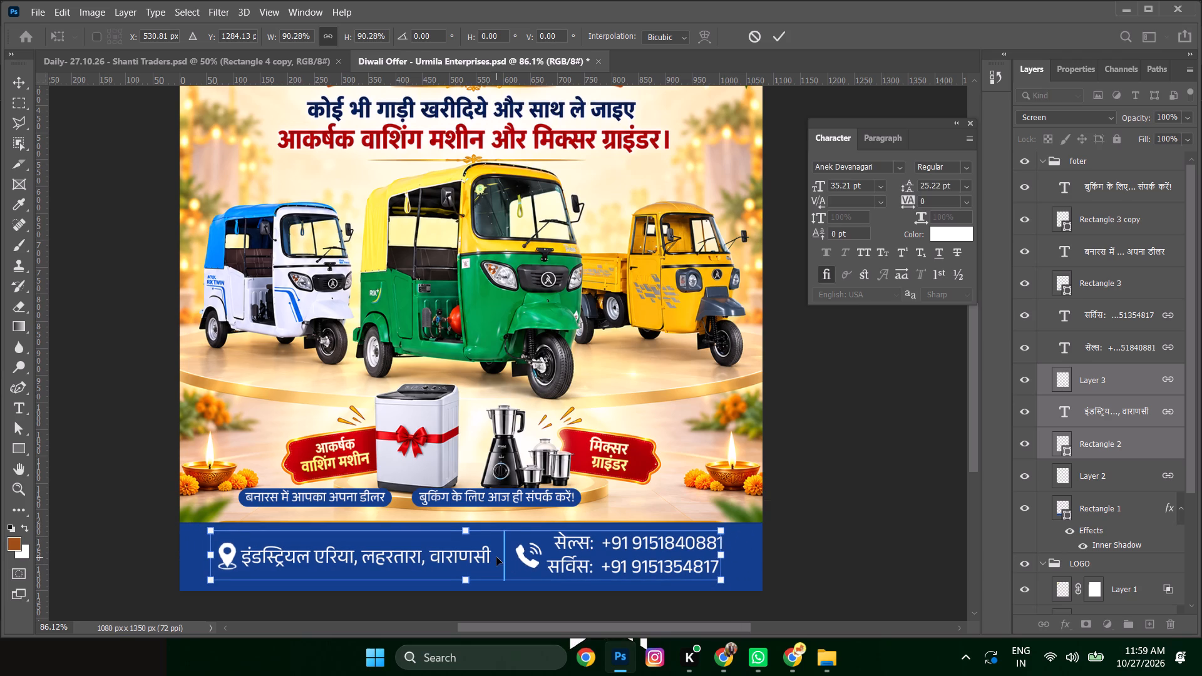
pyautogui.click(496, 557)
pyautogui.press('Return')
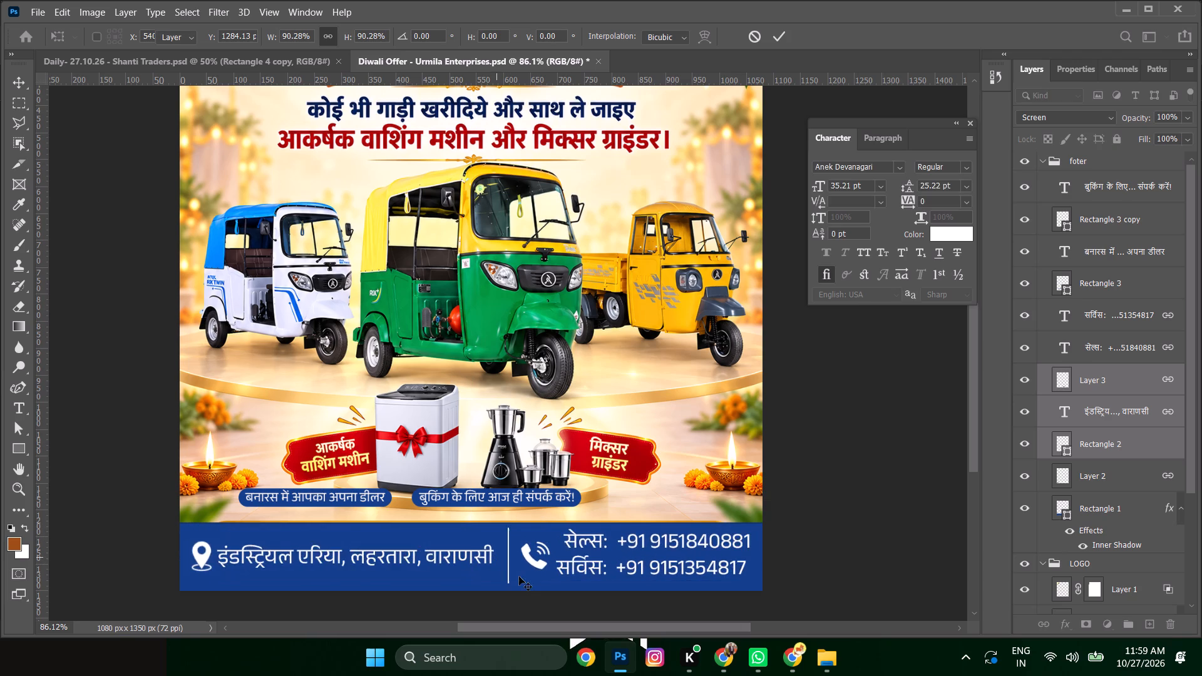
pyautogui.hotkey('shift', 'Down')
pyautogui.hotkey('shift', 'Up')
# Fine-tune the vertical position of the footer's blue background rectangle with small nudges.
pyautogui.click(753, 545)
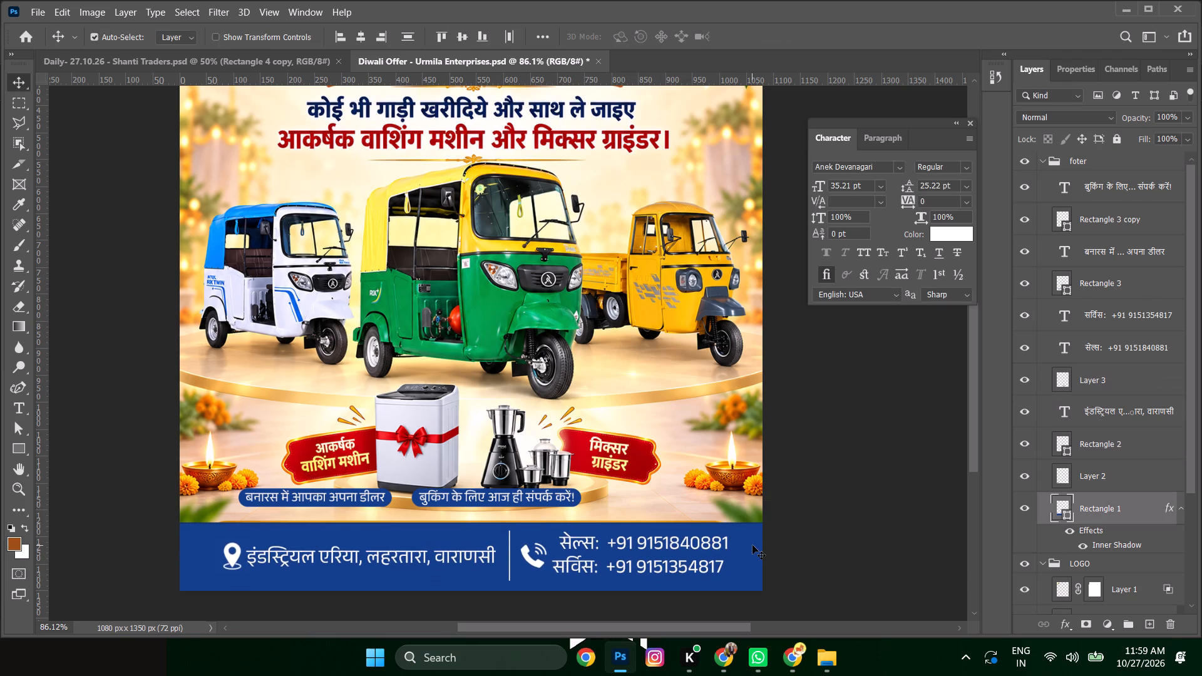
pyautogui.hotkey('shift', 'Down')
pyautogui.hotkey('shift', 'Up')
pyautogui.press('Up')
pyautogui.press('Up')
pyautogui.press('Down')
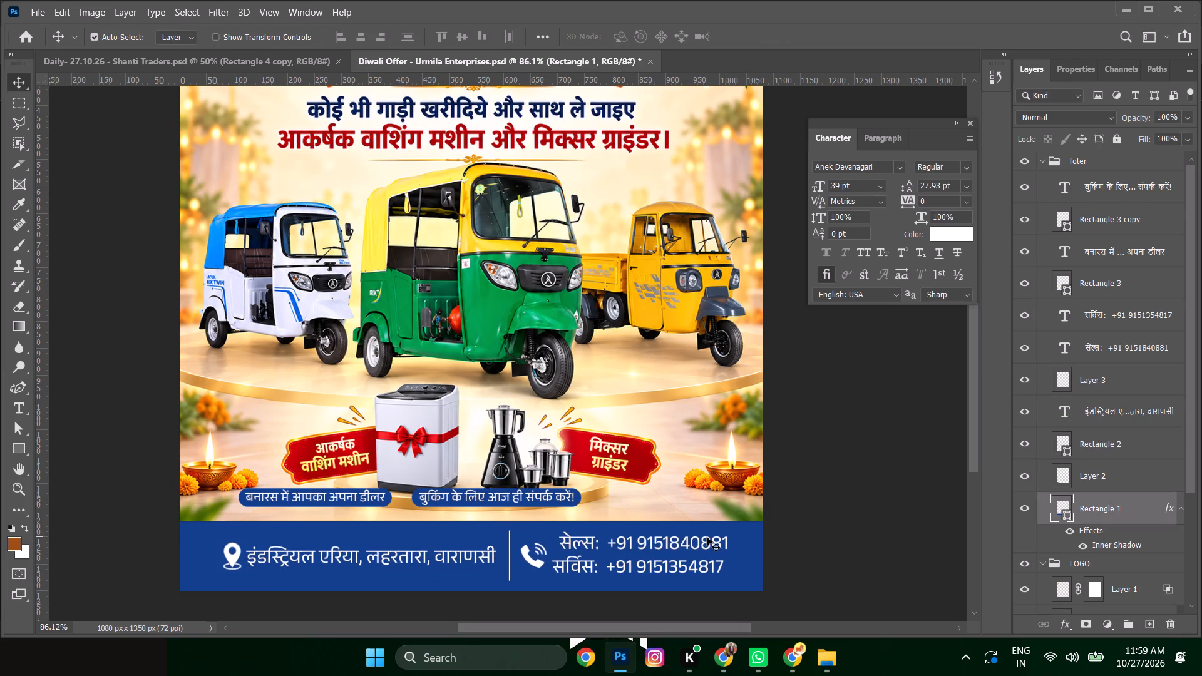
pyautogui.press('Down')
pyautogui.press('Down')
pyautogui.press('Down')
pyautogui.press('Down')
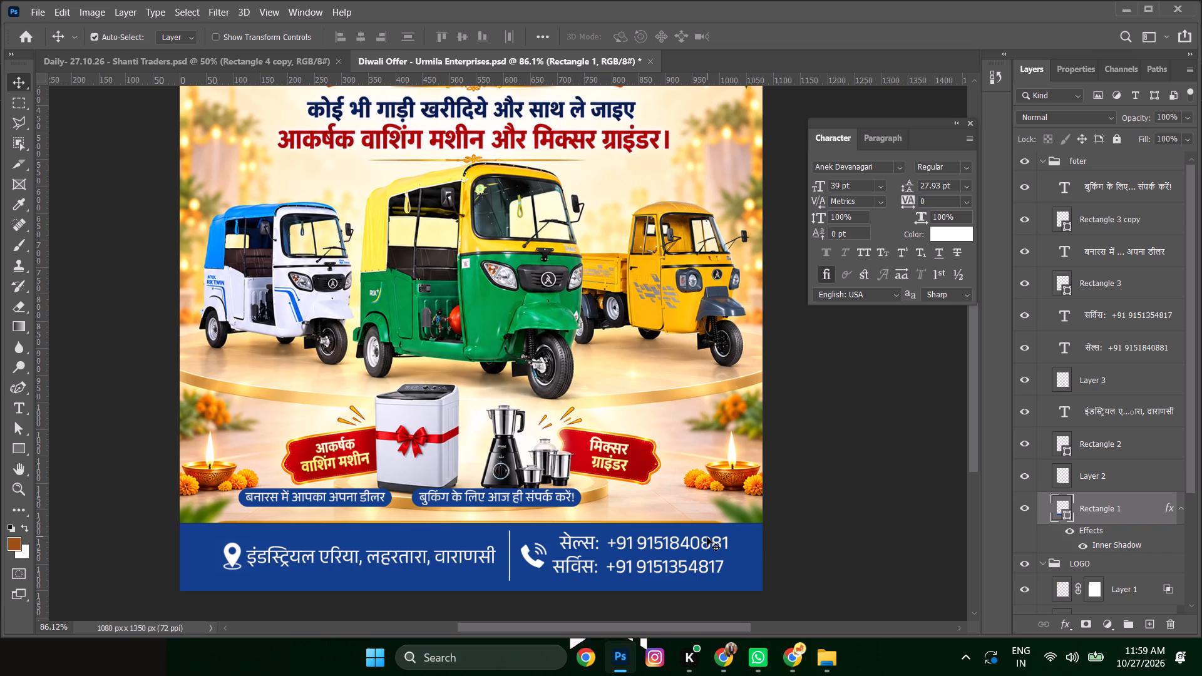
# Nudge the linked phone icon with the sales and service lines down 1 px.
pyautogui.click(562, 565)
pyautogui.press('Down')
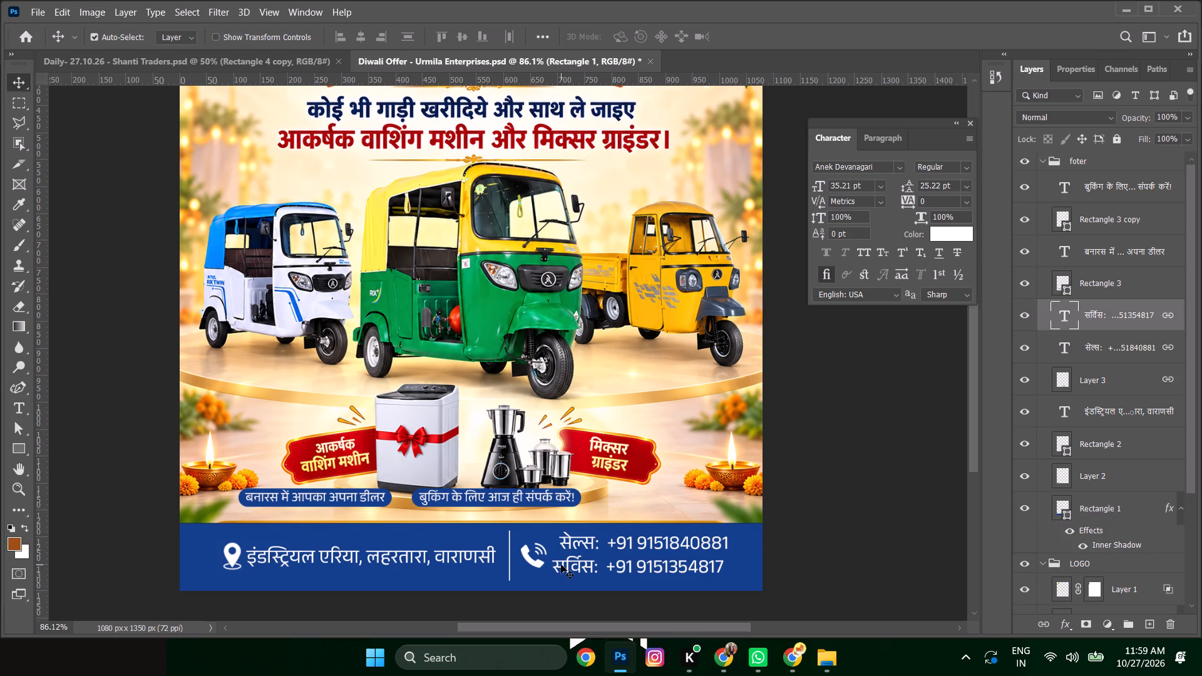
# Save the poster document.
pyautogui.hotkey('ctrl', 's')
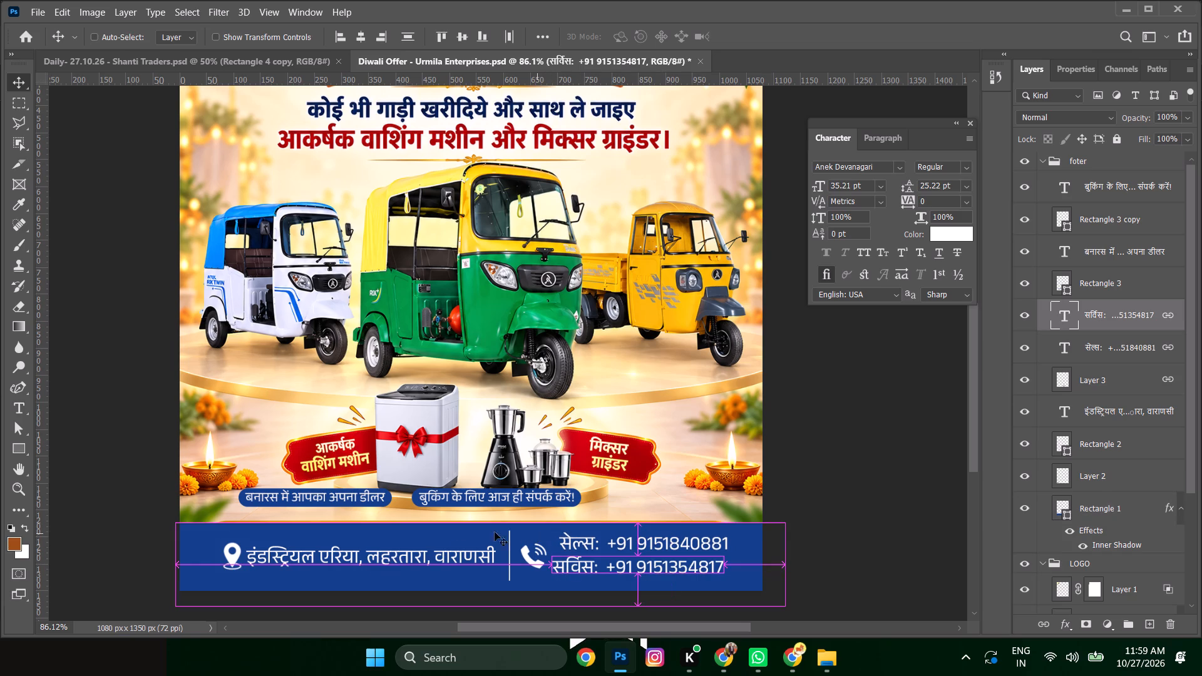
pyautogui.keyDown('alt'); pyautogui.scroll(-4, 459, 428); pyautogui.keyUp('alt')
pyautogui.keyDown('alt'); pyautogui.scroll(-1, 453, 354); pyautogui.keyUp('alt')
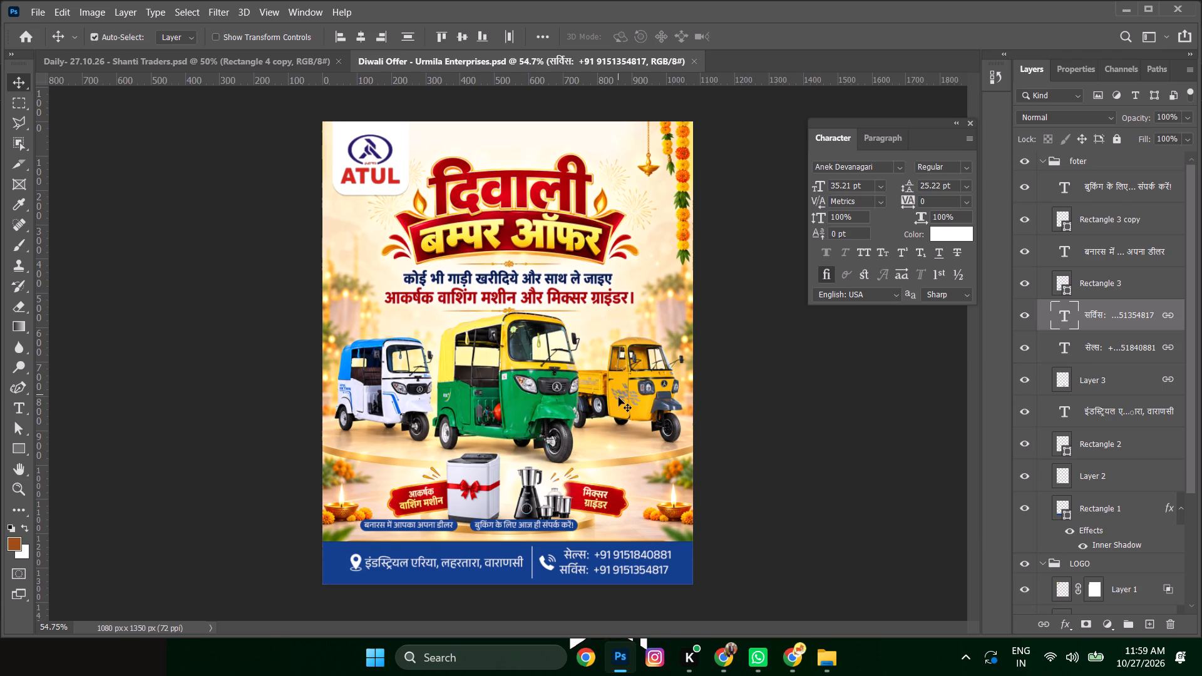
# Scale the two blue caption pills above the footer, with their Hindi text, together to 126.19%.
pyautogui.keyDown('alt'); pyautogui.scroll(3, 521, 484); pyautogui.keyUp('alt')
pyautogui.keyDown('alt'); pyautogui.scroll(4, 512, 542); pyautogui.keyUp('alt')
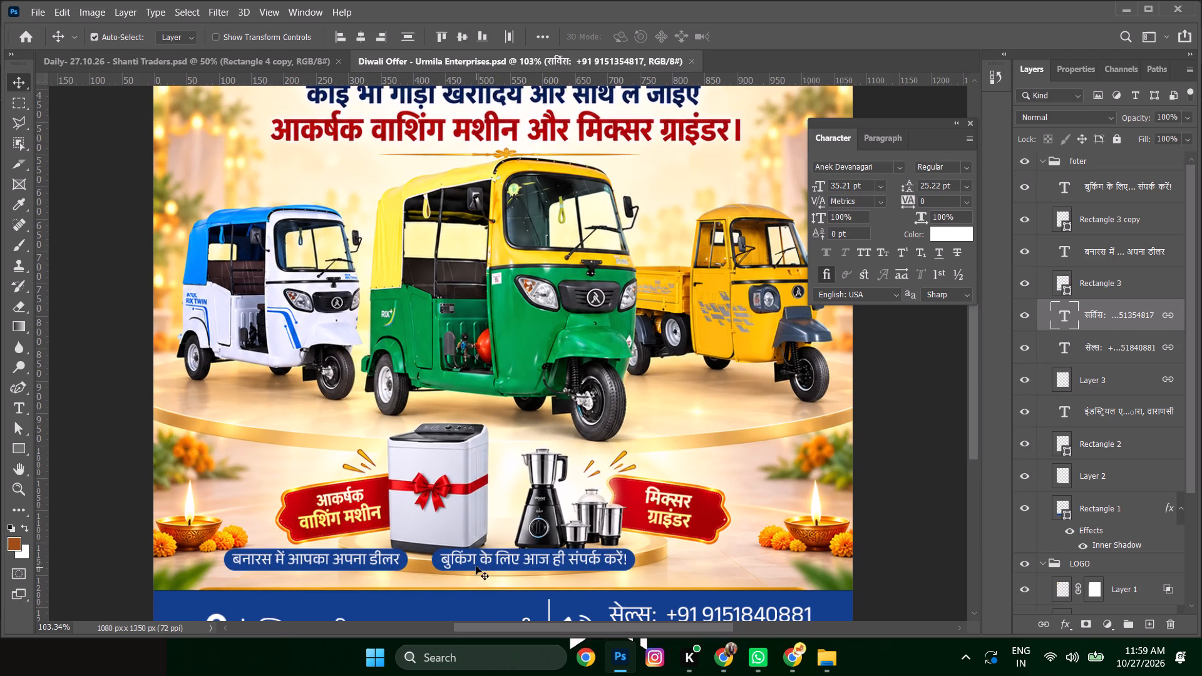
pyautogui.moveTo(476, 566); pyautogui.dragTo(481, 562)
pyautogui.keyDown('shift'); pyautogui.click(353, 564); pyautogui.keyUp('shift')
pyautogui.hotkey('ctrl', 't')
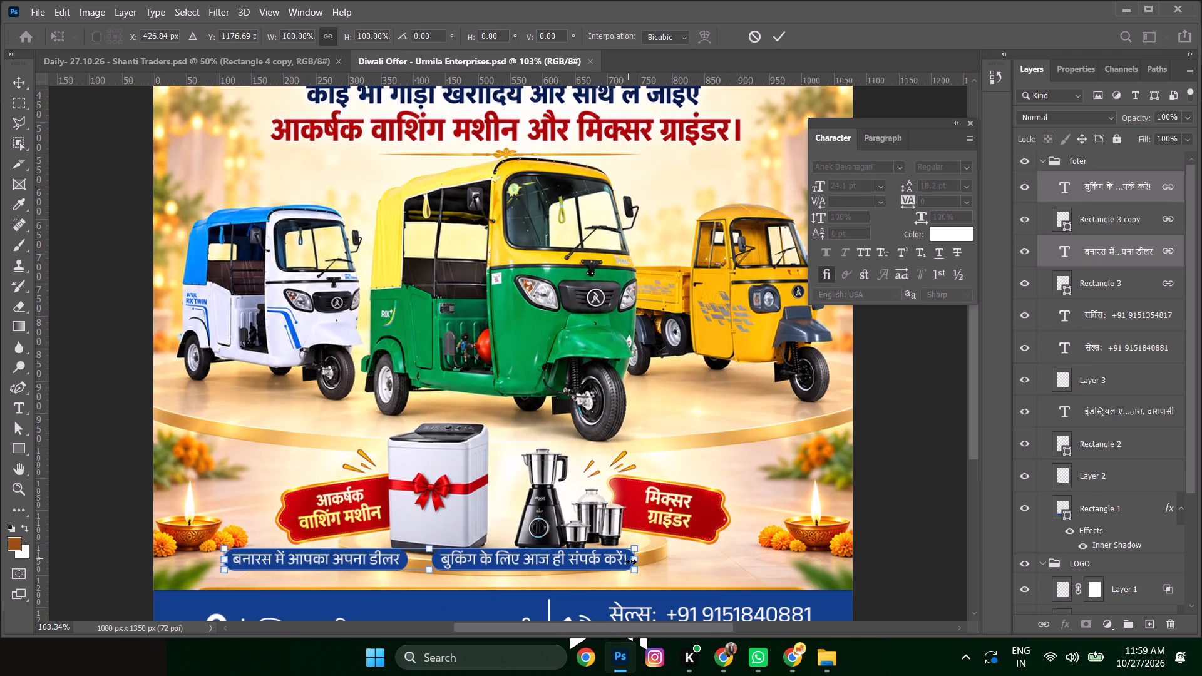
pyautogui.moveTo(635, 558); pyautogui.dragTo(736, 545)
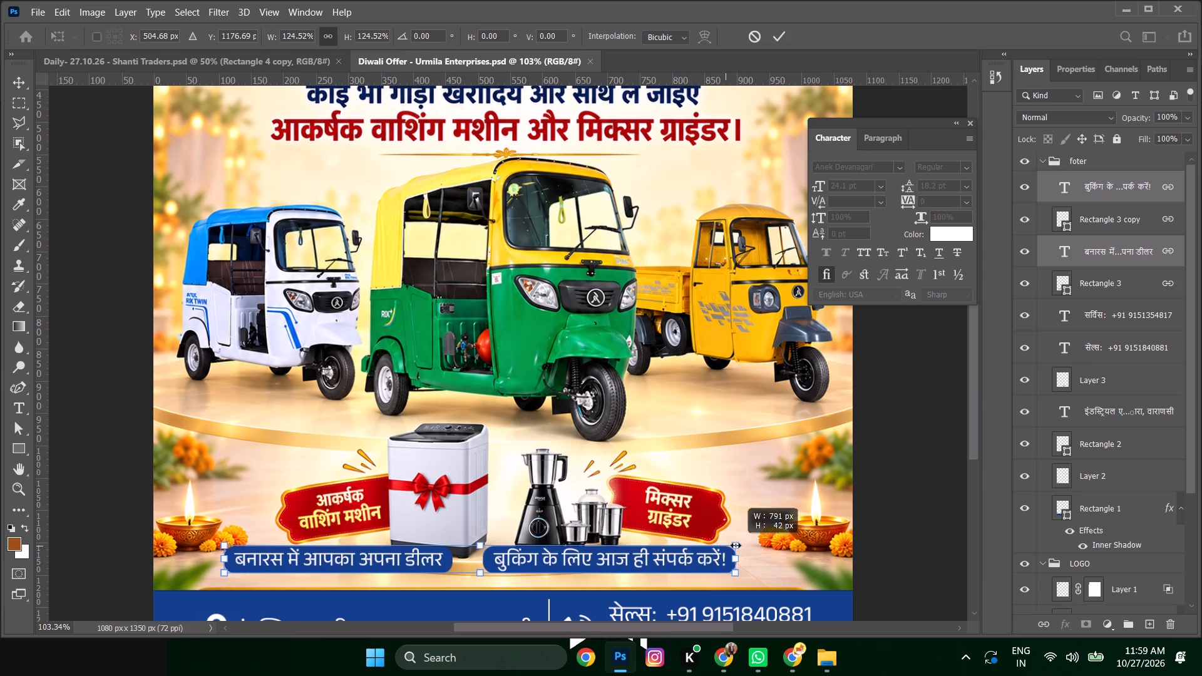
pyautogui.moveTo(736, 545); pyautogui.dragTo(742, 545)
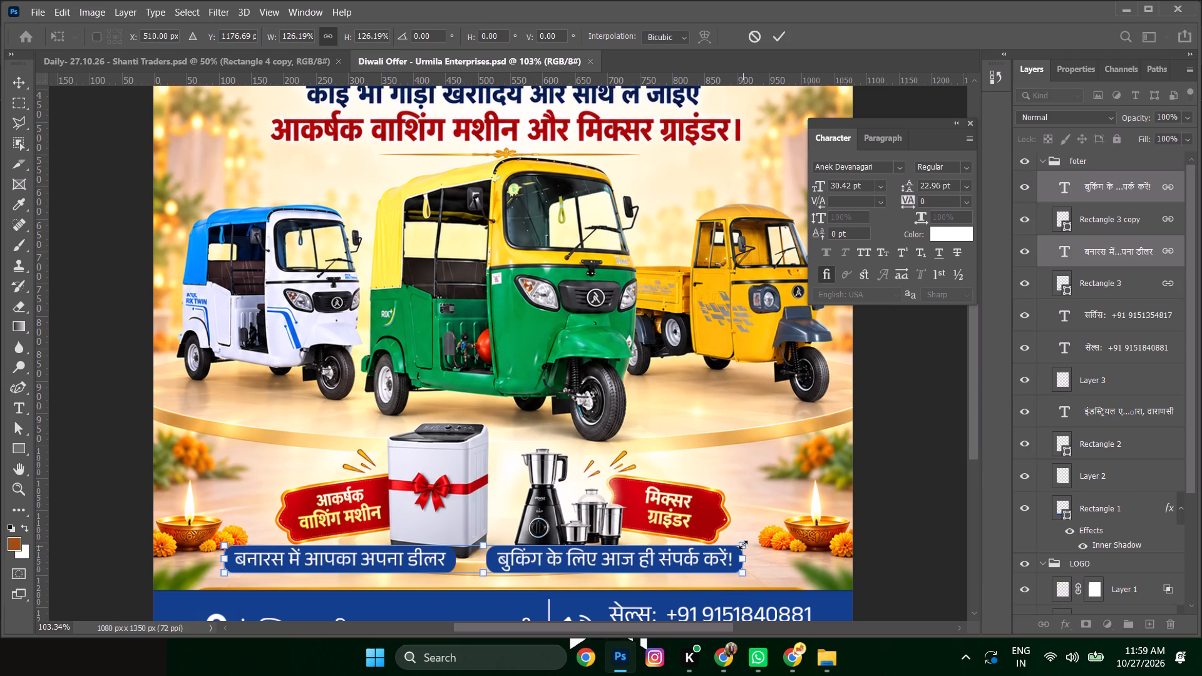
pyautogui.press('Return')
# Spread the two caption pills apart just above the footer, the dealer caption near the poster's left edge and the booking caption near its right edge.
pyautogui.scroll(-8, 780, 525)
pyautogui.click(932, 530)
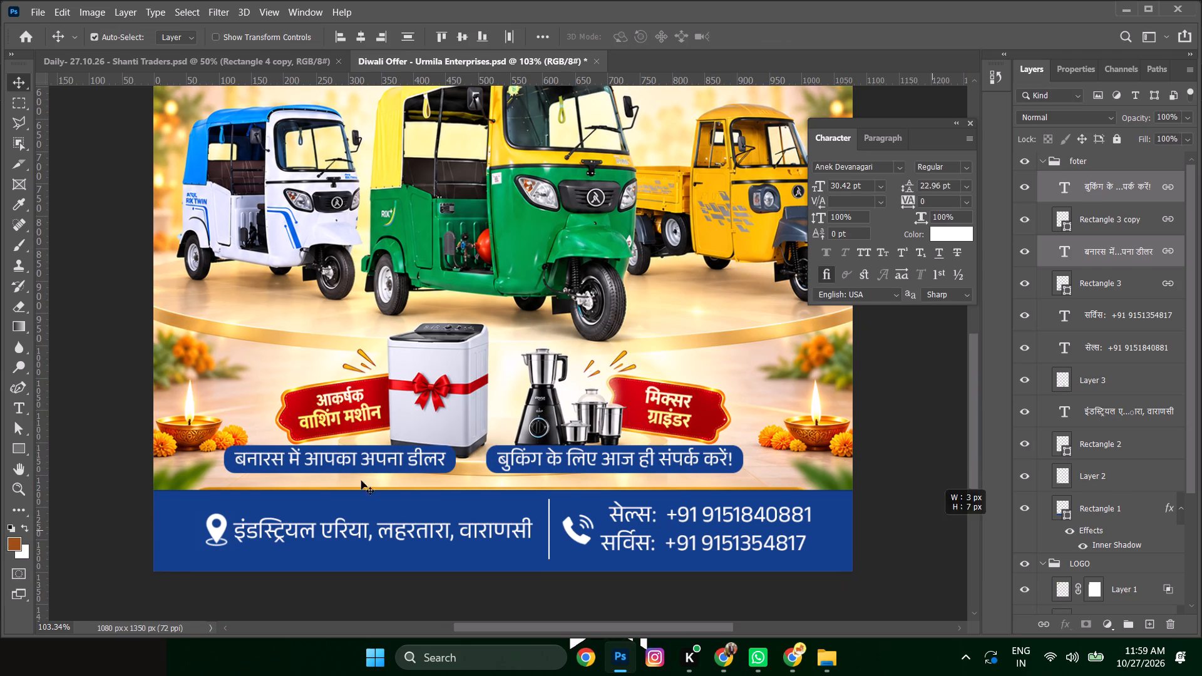
pyautogui.moveTo(229, 461); pyautogui.dragTo(175, 468)
pyautogui.moveTo(743, 458); pyautogui.dragTo(771, 460)
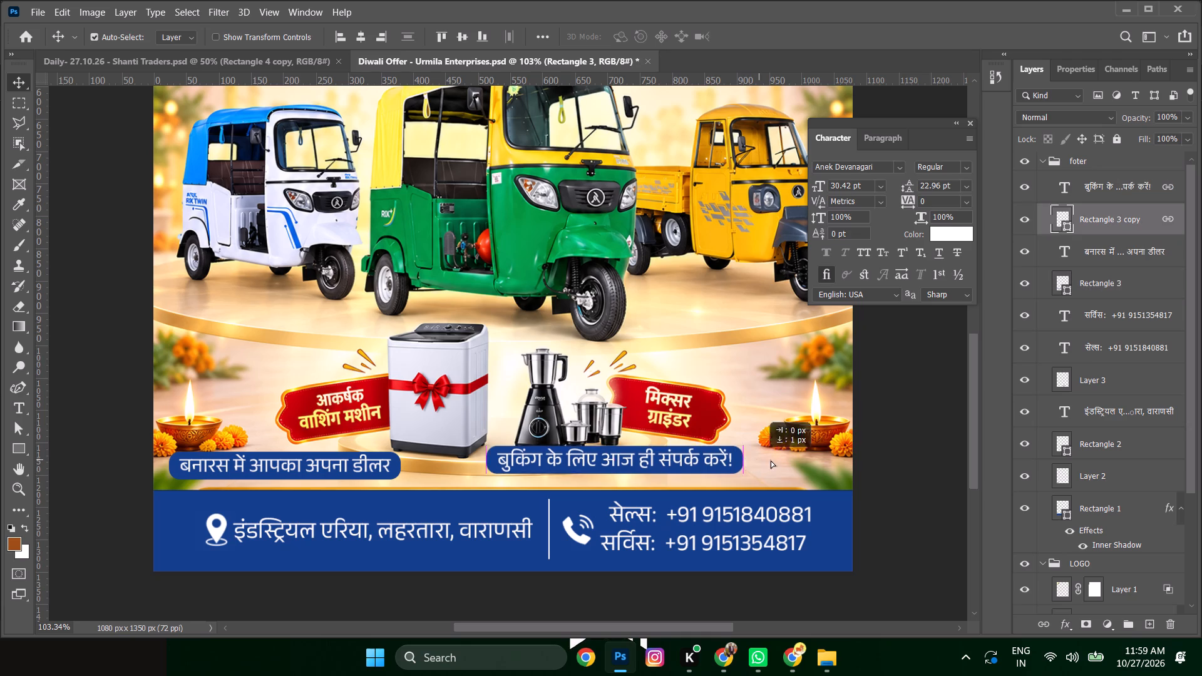
pyautogui.moveTo(771, 460); pyautogui.dragTo(843, 464)
pyautogui.hotkey('shift', 'Right')
pyautogui.hotkey('shift', 'Left')
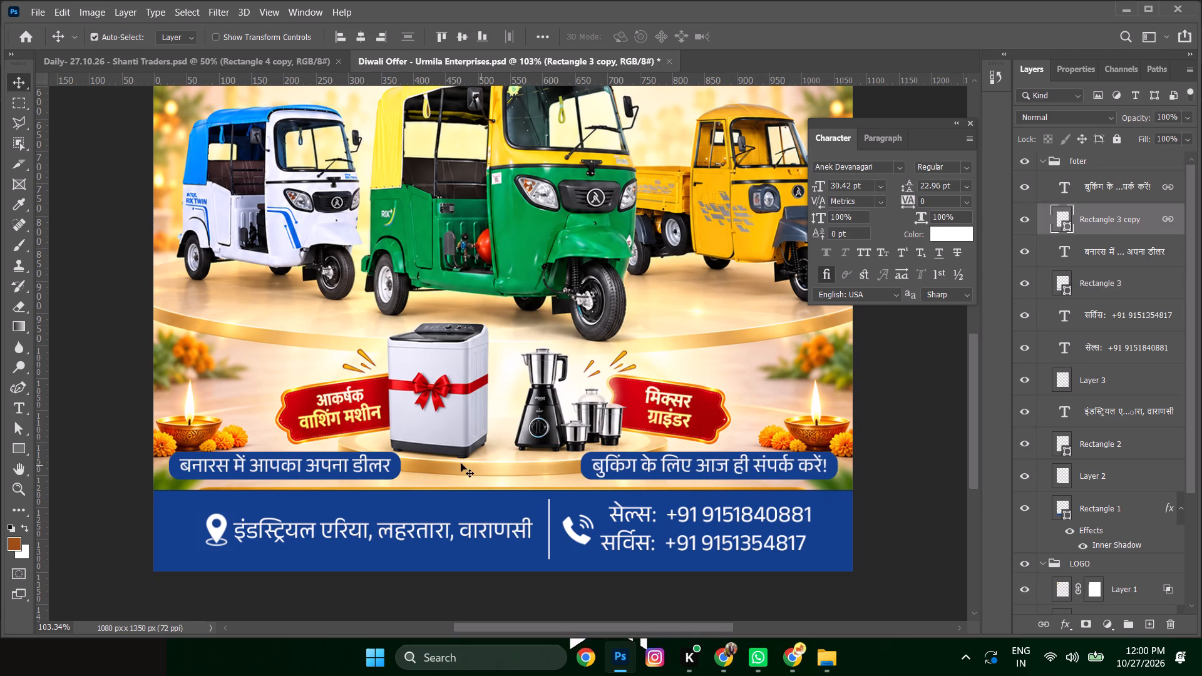
# Nudge the "बनारस में आपका अपना डीलर" caption pill 9 px to the right.
pyautogui.click(395, 459)
pyautogui.hotkey('shift', 'Right')
pyautogui.press('Left')
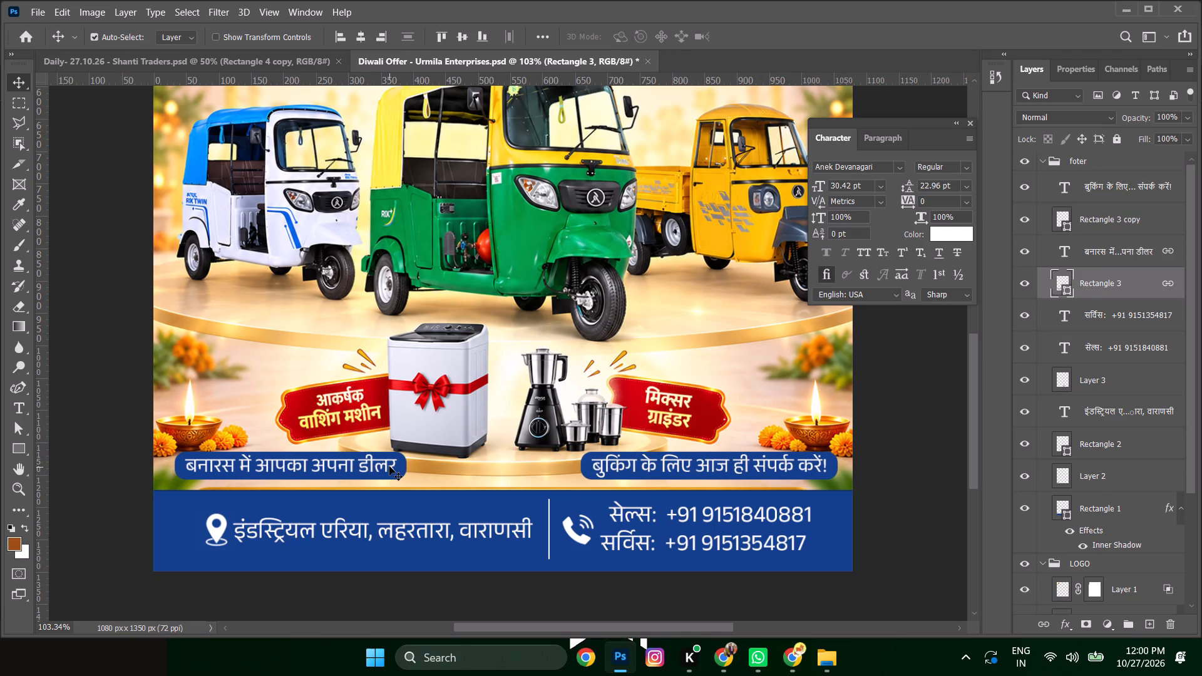
# Select the dealer and booking caption pills together.
pyautogui.keyDown('shift'); pyautogui.click(583, 465); pyautogui.keyUp('shift')
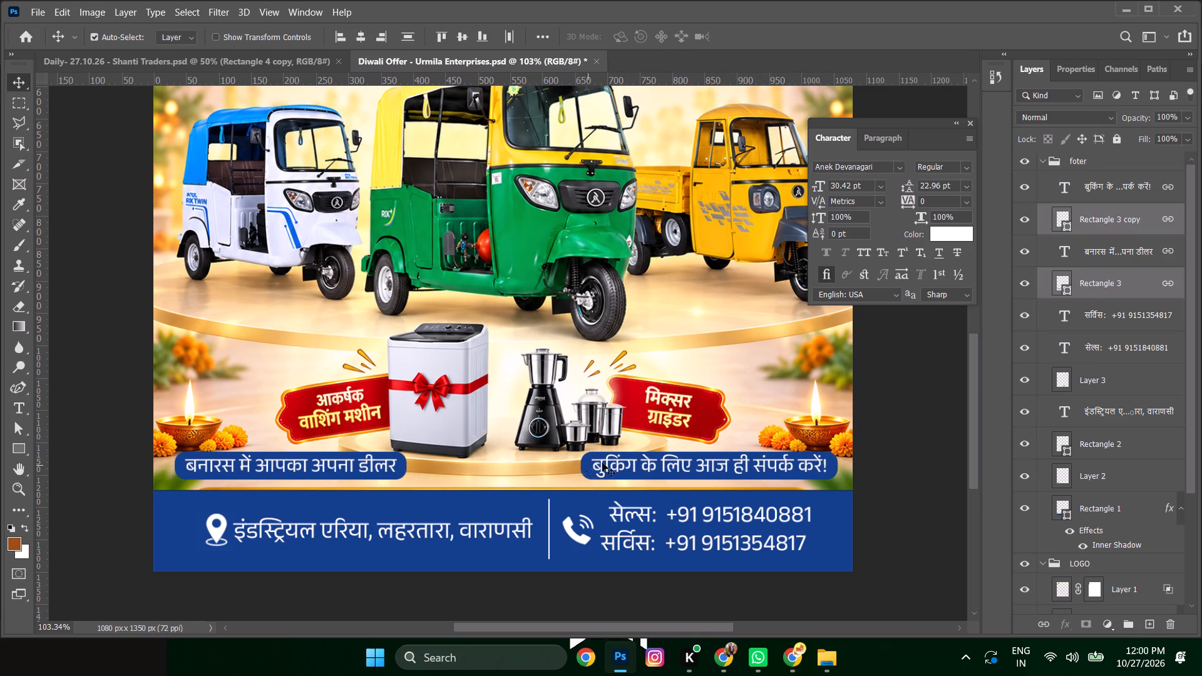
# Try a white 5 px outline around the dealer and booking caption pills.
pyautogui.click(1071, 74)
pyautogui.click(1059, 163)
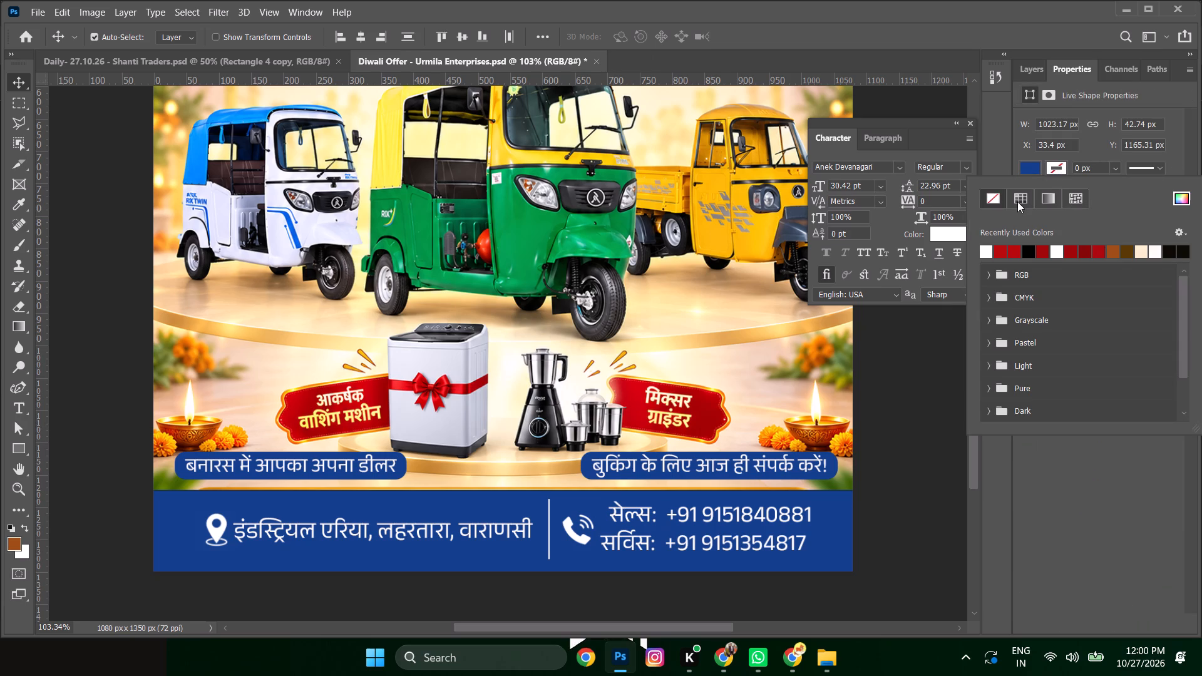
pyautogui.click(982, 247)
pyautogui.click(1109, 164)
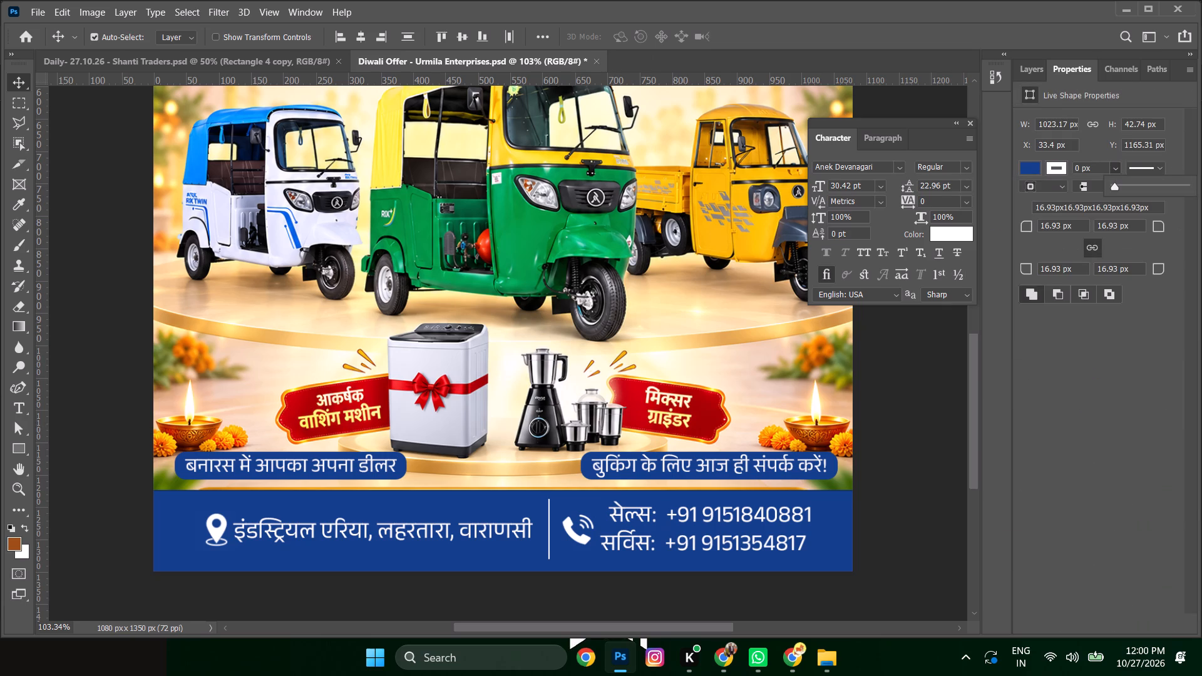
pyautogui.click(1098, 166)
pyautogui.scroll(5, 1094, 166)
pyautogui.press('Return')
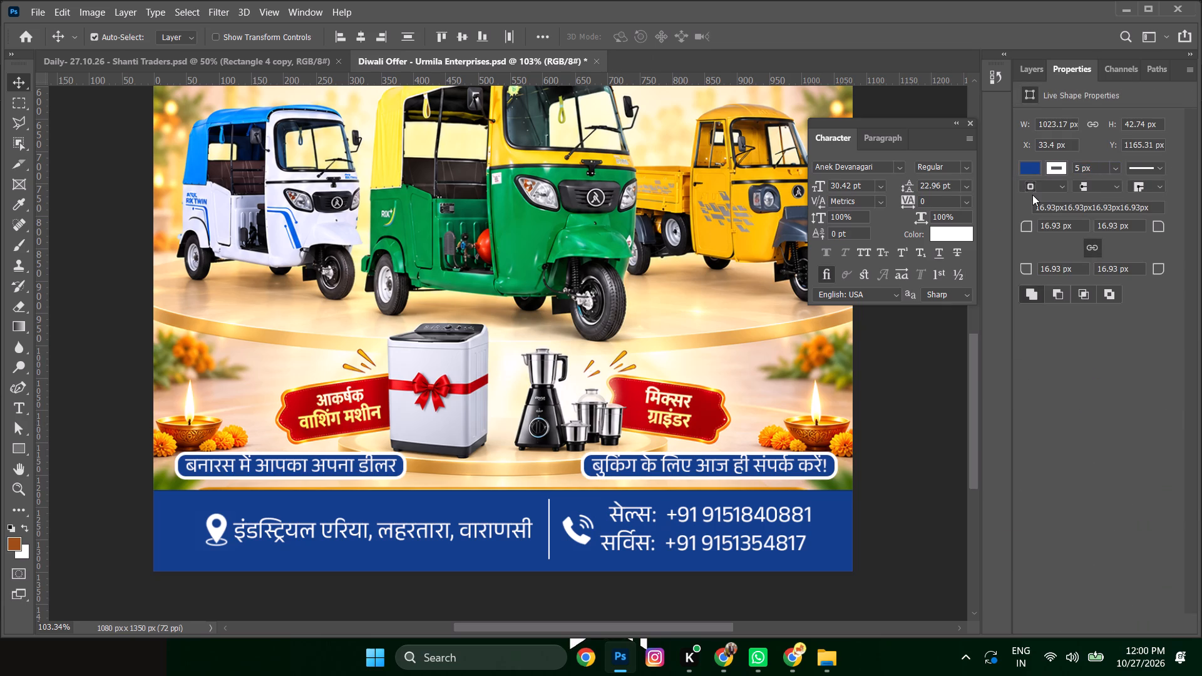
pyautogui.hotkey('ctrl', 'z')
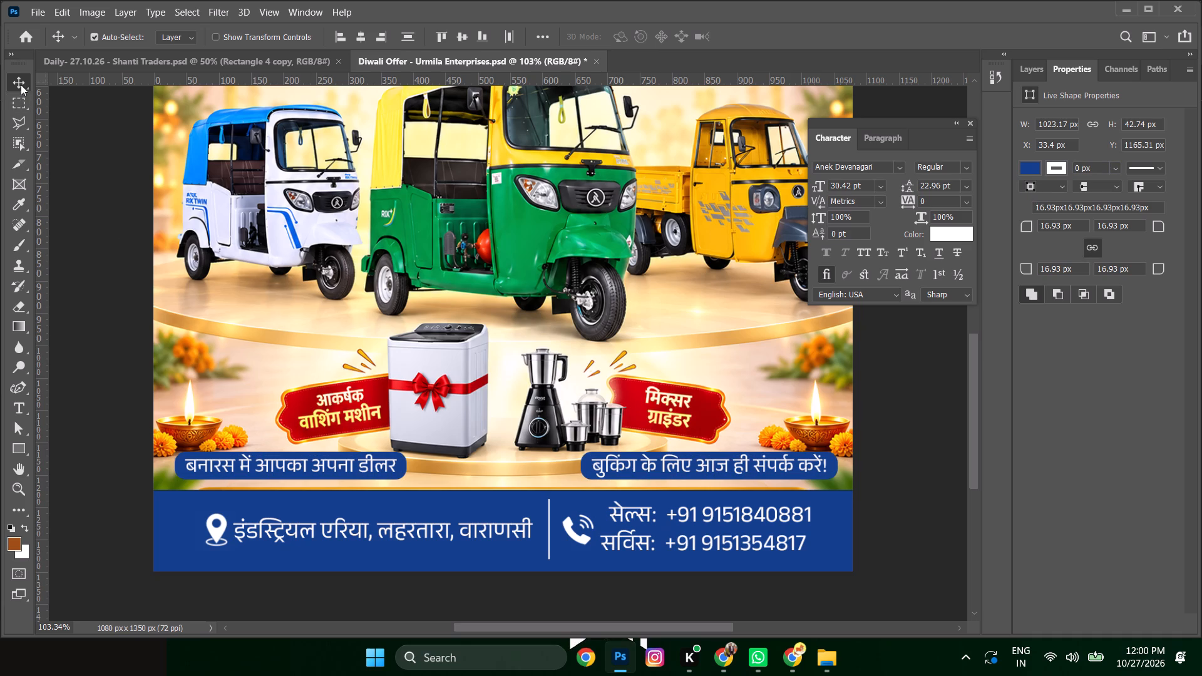